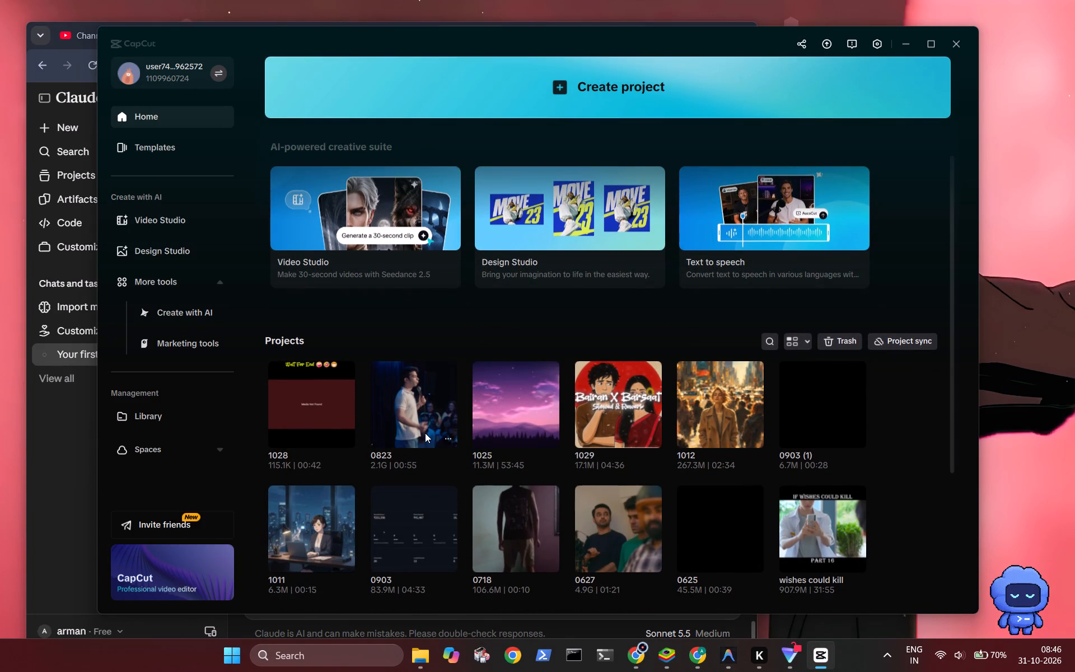
pyautogui.click(498, 410)
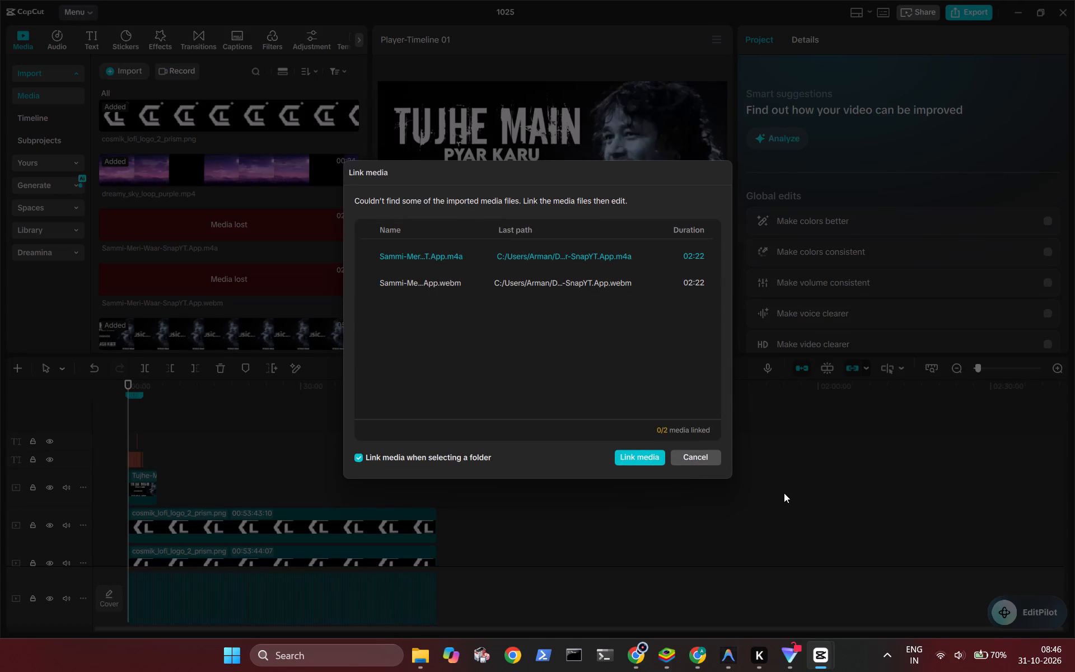
pyautogui.click(704, 458)
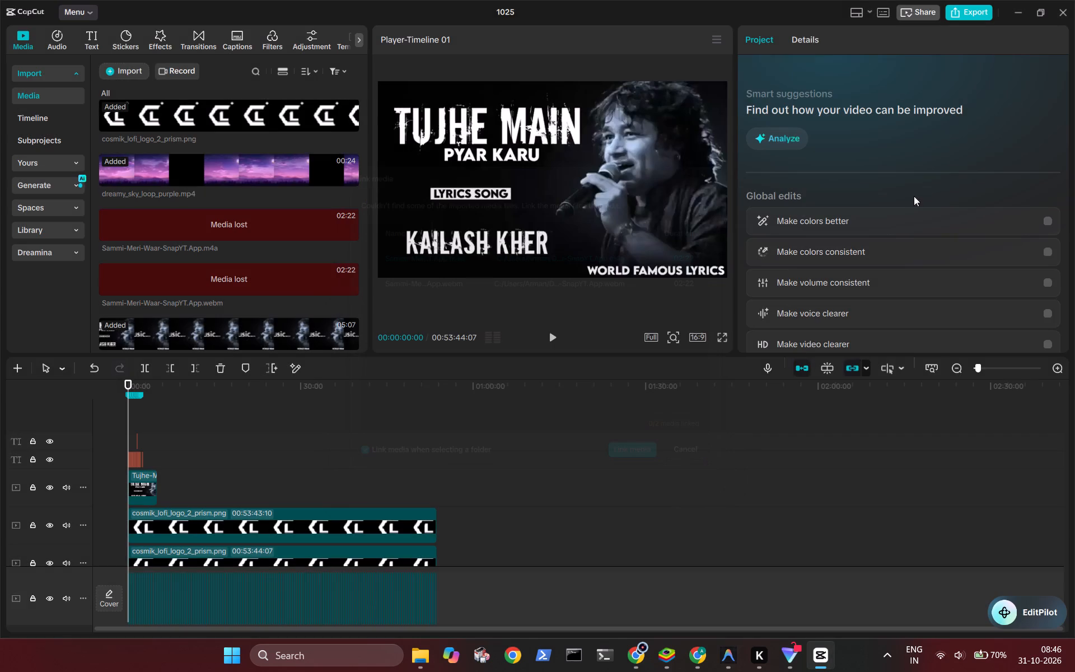
pyautogui.click(1059, 7)
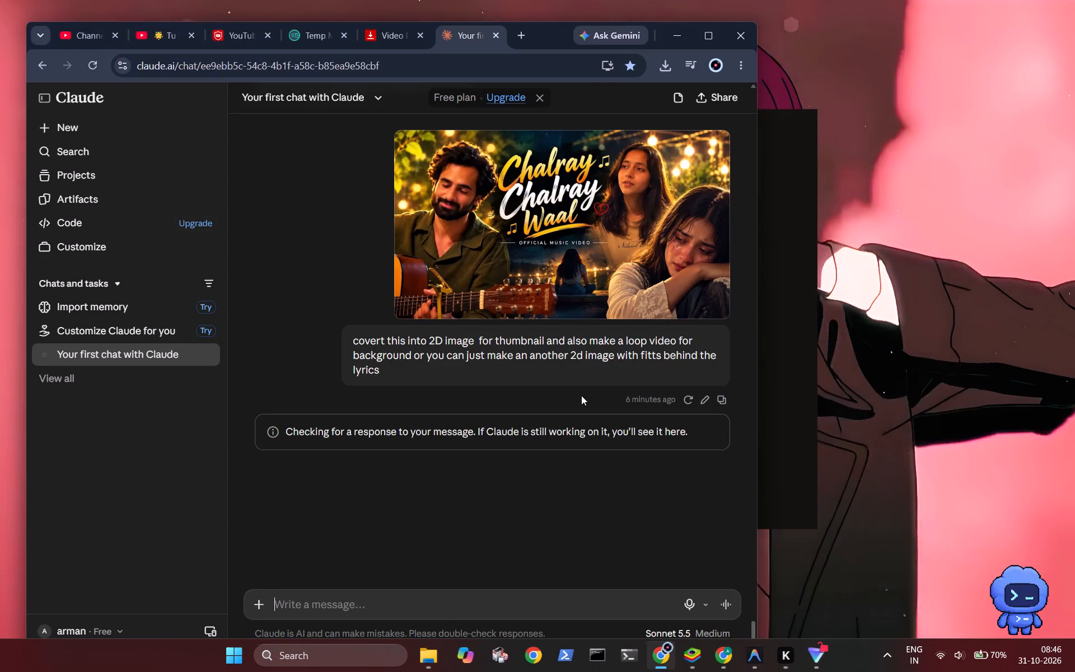
# Open the Bairan X Barsaat project 1029 without relinking its missing media.
pyautogui.scroll(-2, 581, 395)
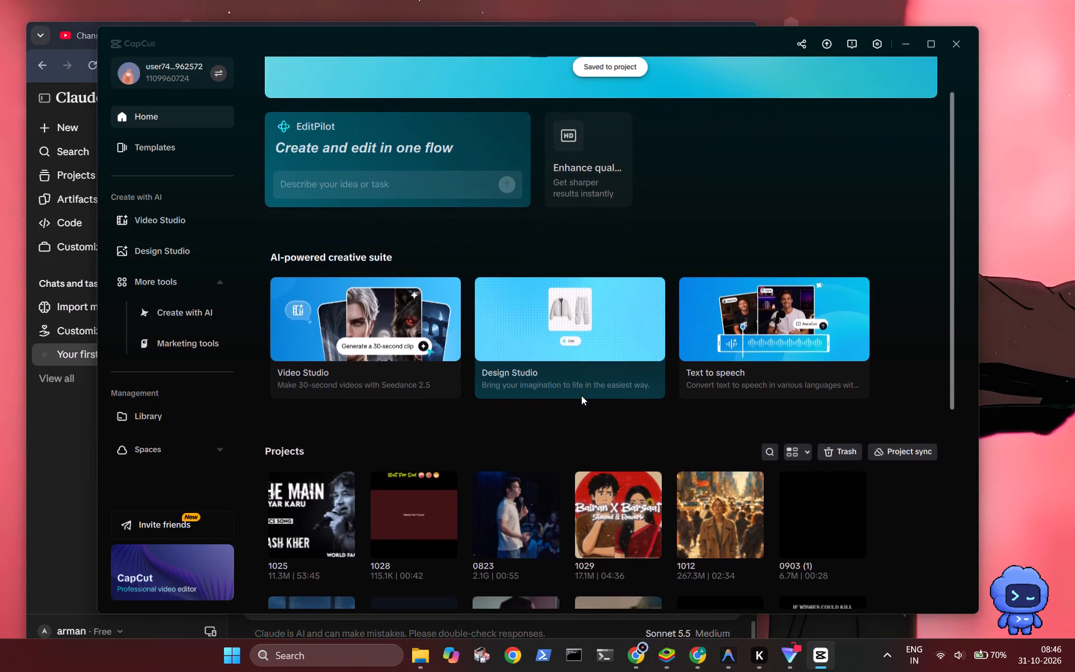
pyautogui.scroll(-1, 581, 395)
pyautogui.click(614, 394)
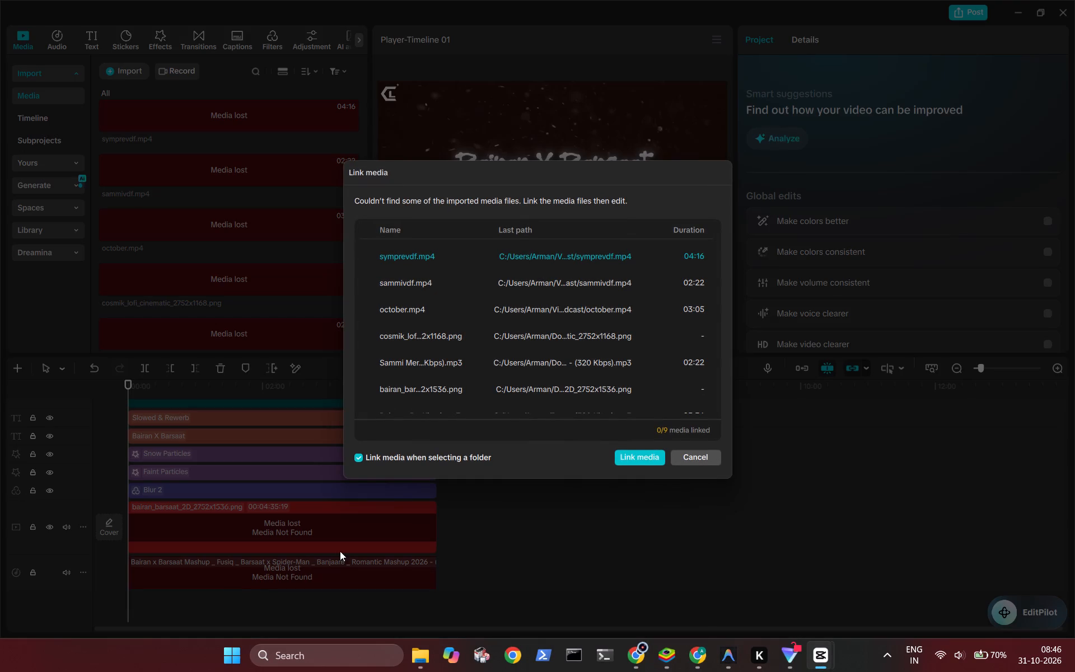
pyautogui.click(684, 461)
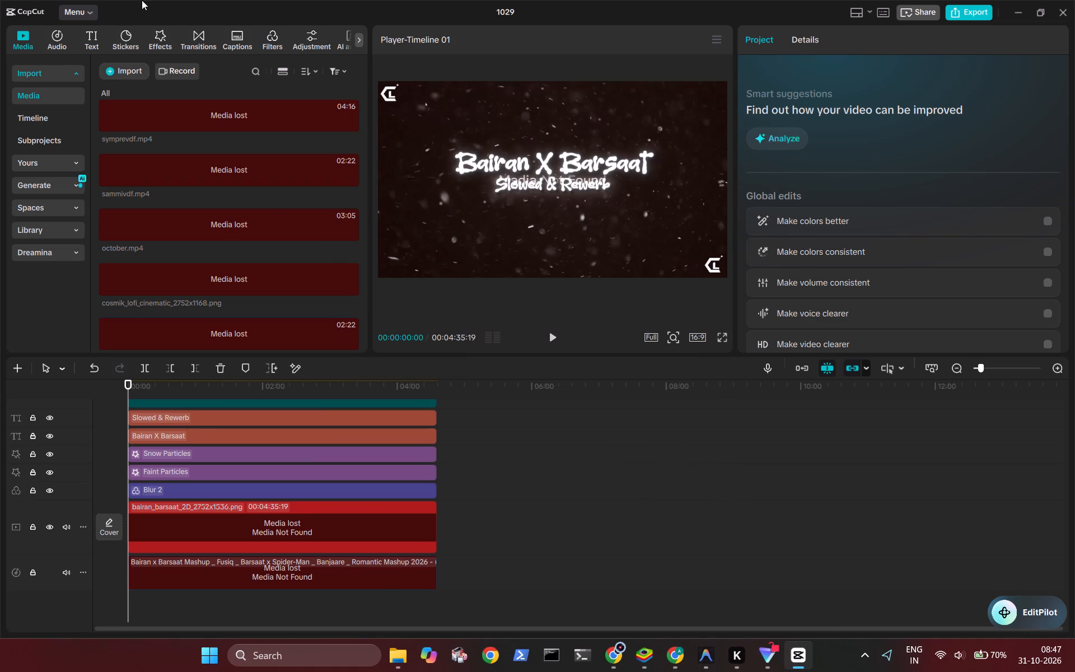
# Import the Tu Sanwal Phul Kasturi audio file from Downloads and place it at the timeline's start on a new audio track.
pyautogui.click(104, 74)
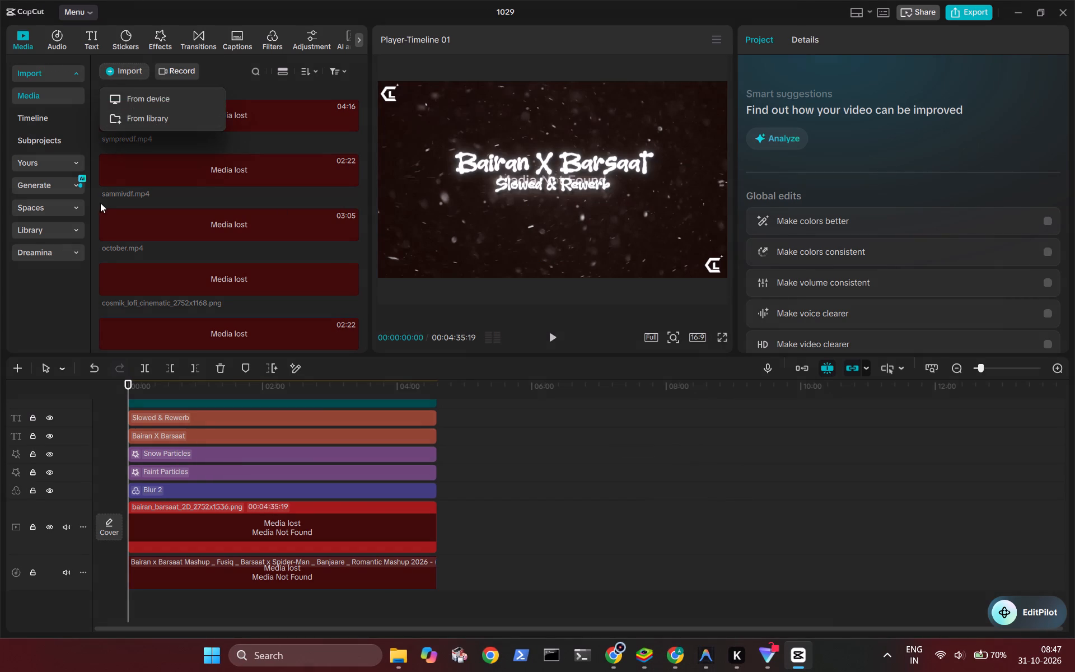
pyautogui.click(136, 96)
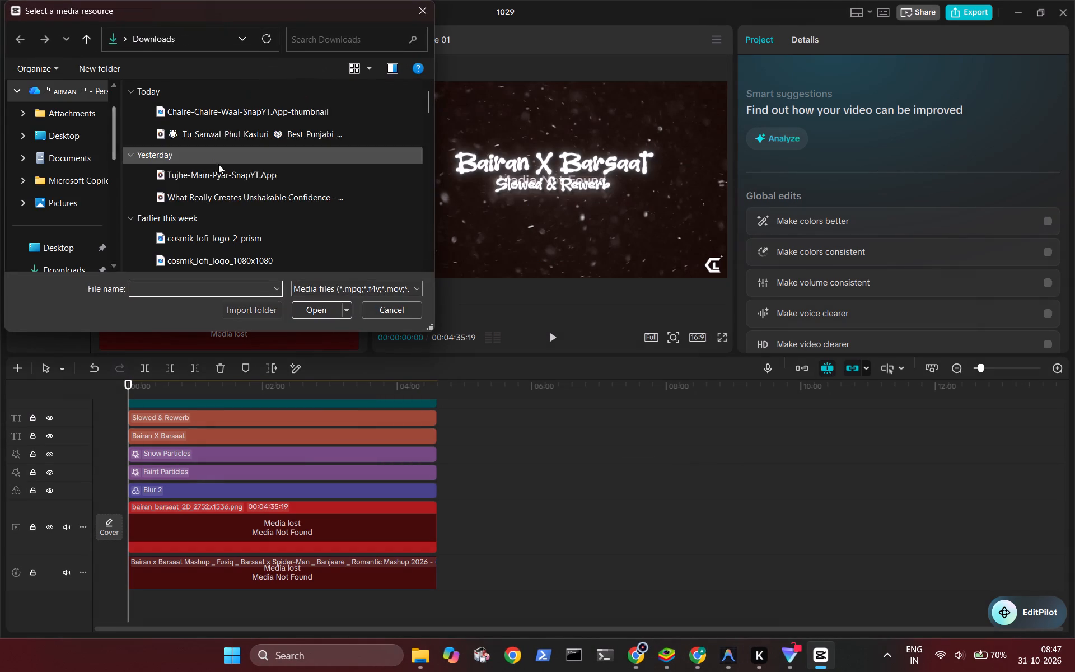
pyautogui.click(188, 137)
pyautogui.press('Return')
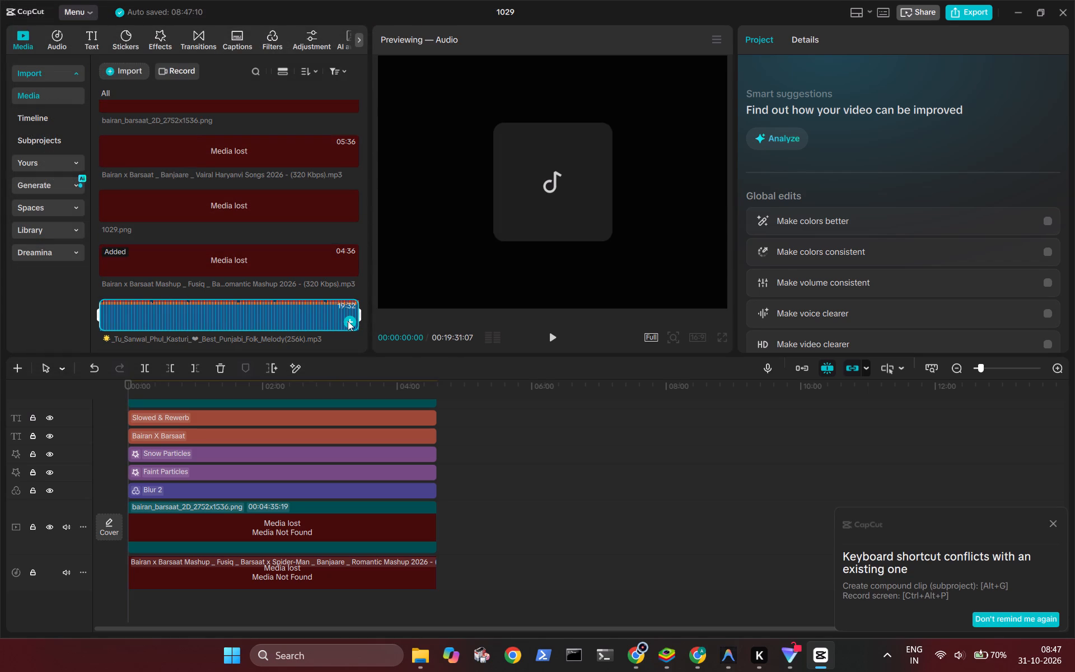
pyautogui.moveTo(208, 319); pyautogui.dragTo(245, 557)
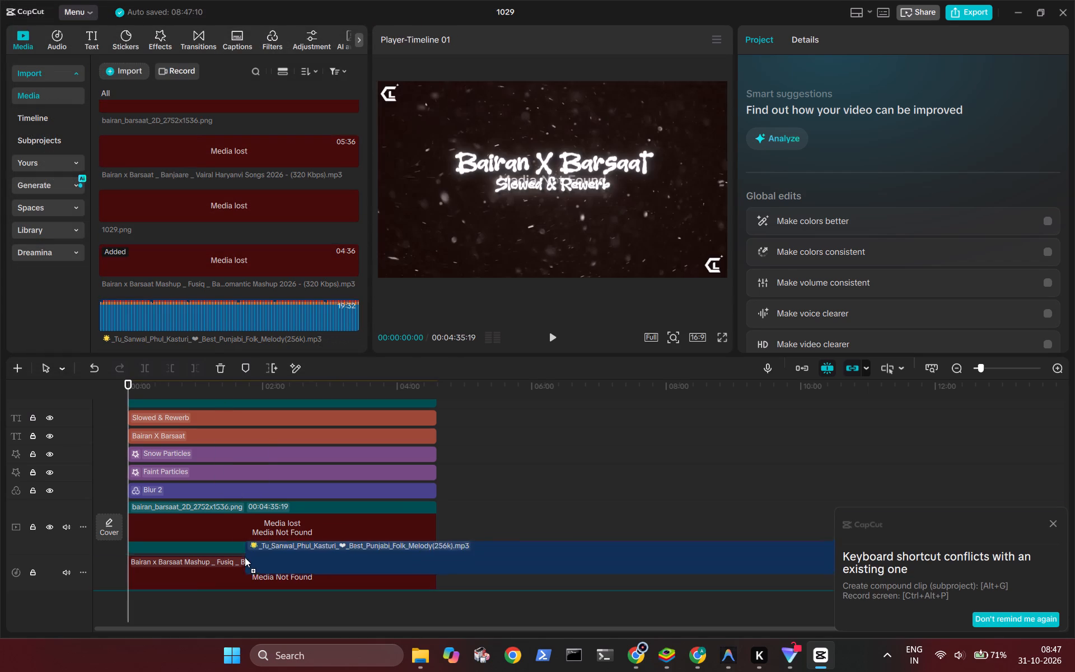
pyautogui.moveTo(245, 557); pyautogui.dragTo(126, 570)
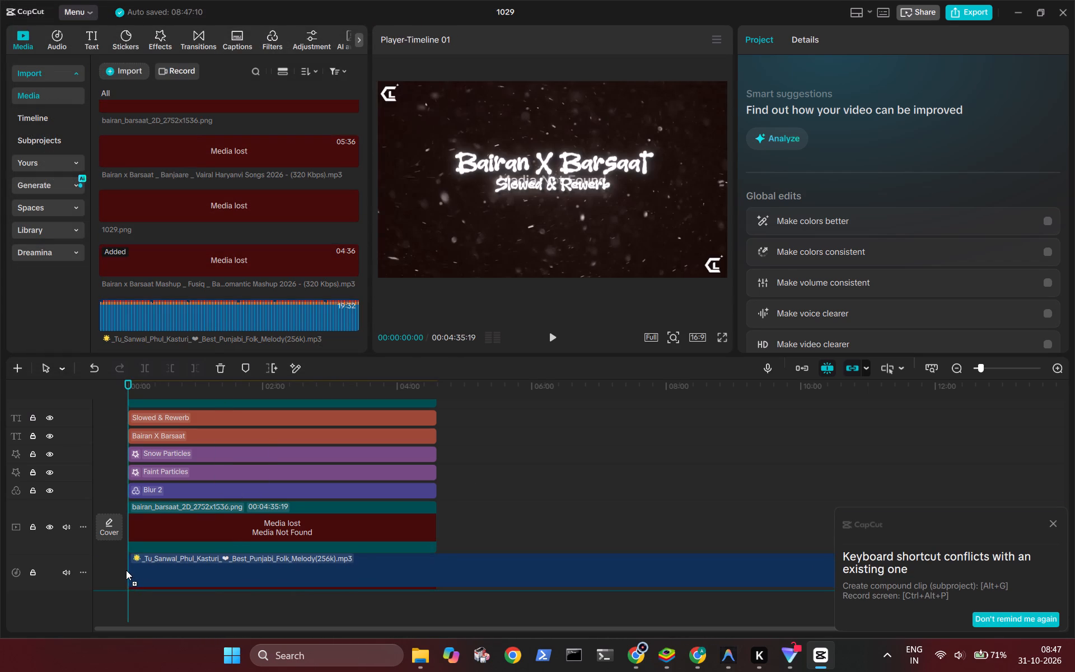
pyautogui.moveTo(126, 570); pyautogui.dragTo(124, 592)
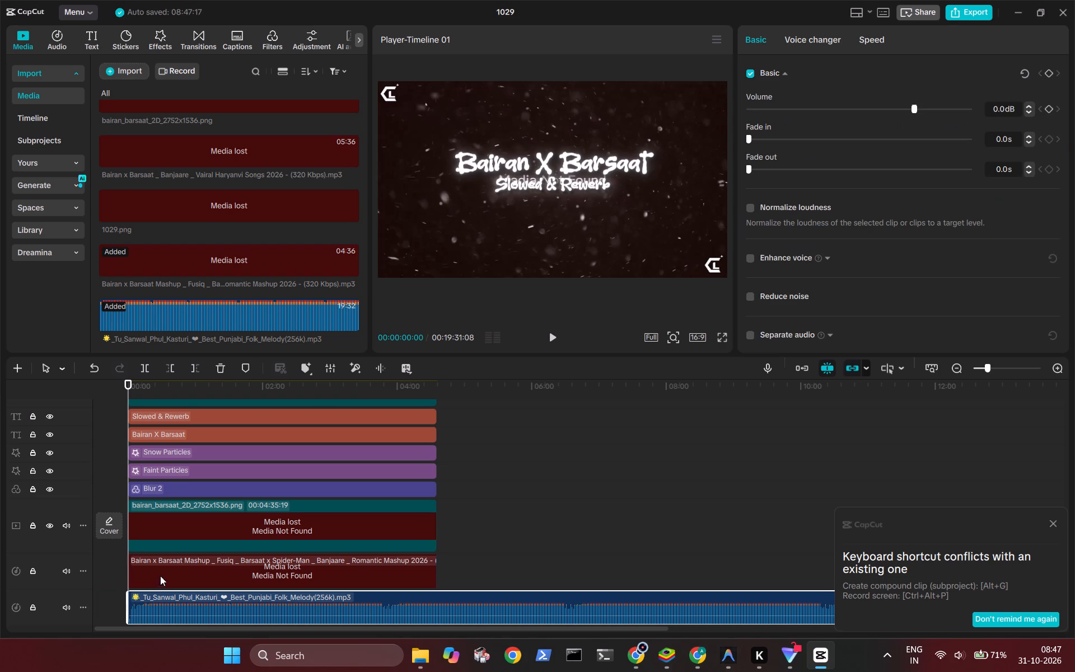
# Delete the missing Bairan x Barsaat Mashup audio clip and keep the Tu Sanwal Phul Kasturi clip at the timeline's start.
pyautogui.click(180, 562)
pyautogui.press('BackSpace')
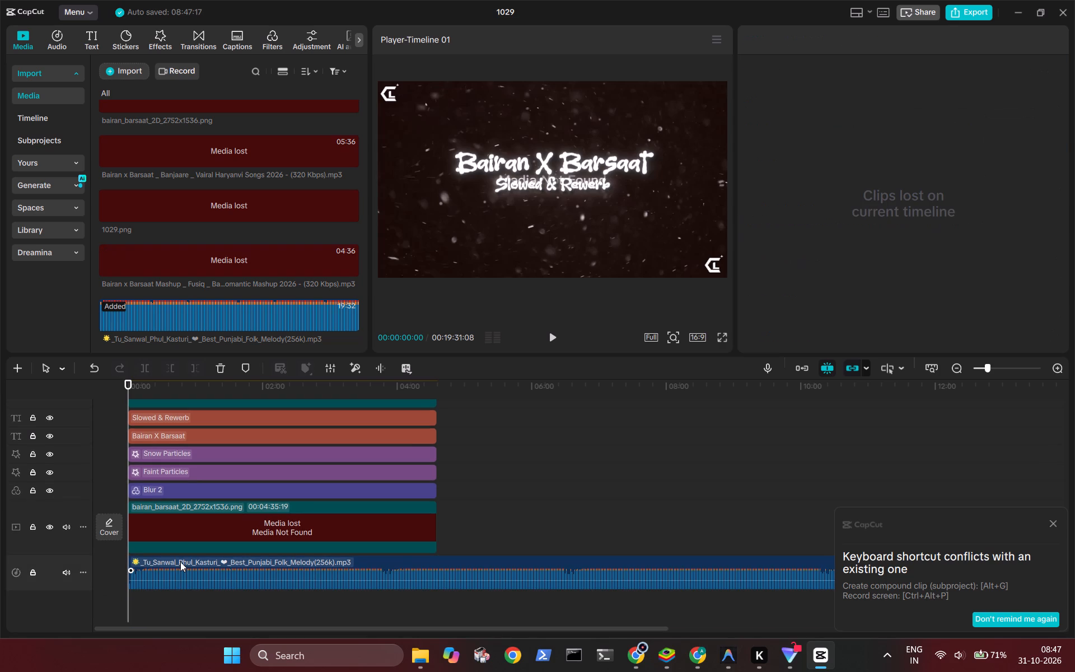
pyautogui.moveTo(180, 562); pyautogui.dragTo(146, 561)
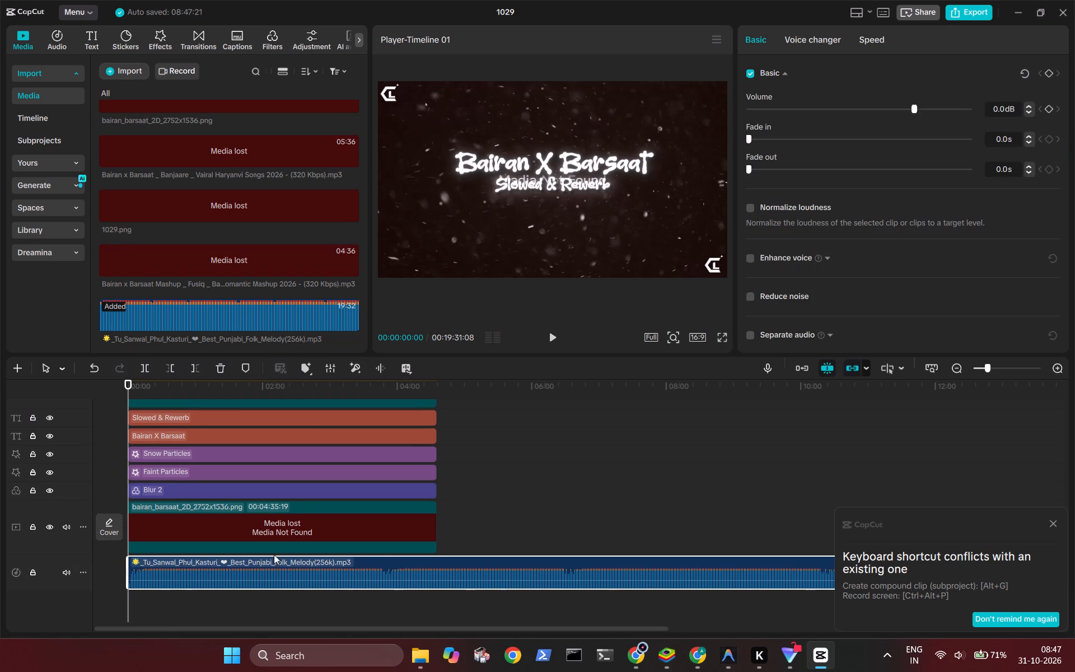
# Extend the Blur 2 filter past the new song's end, to about 00:22:51.
pyautogui.keyDown('ctrl'); pyautogui.scroll(-13, 385, 560); pyautogui.keyUp('ctrl')
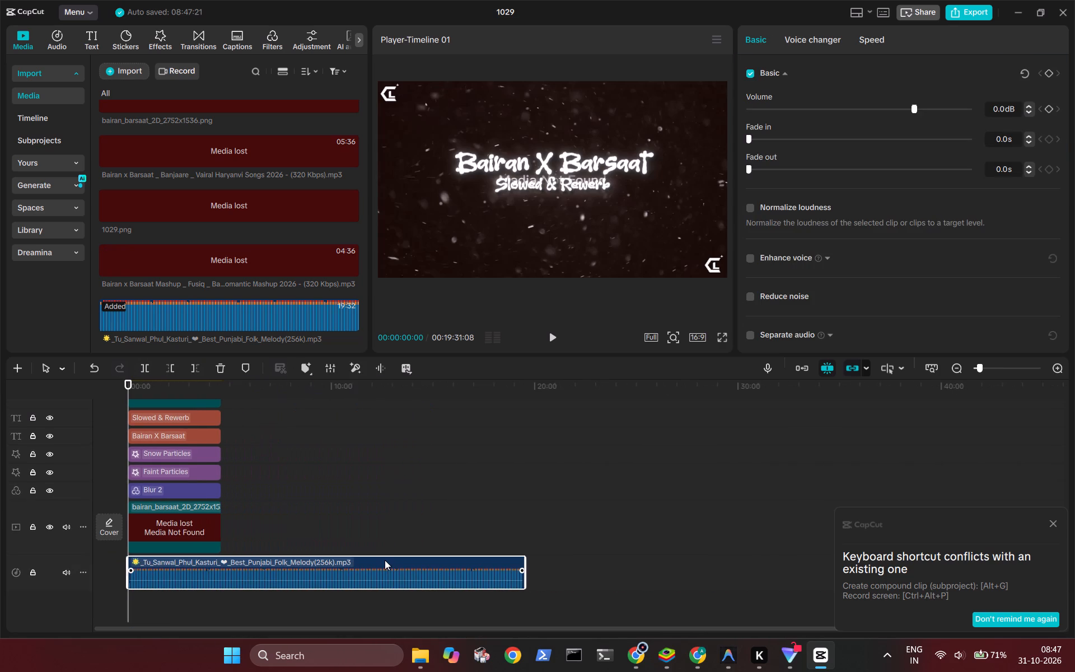
pyautogui.keyDown('ctrl'); pyautogui.scroll(-3, 385, 560); pyautogui.keyUp('ctrl')
pyautogui.click(184, 488)
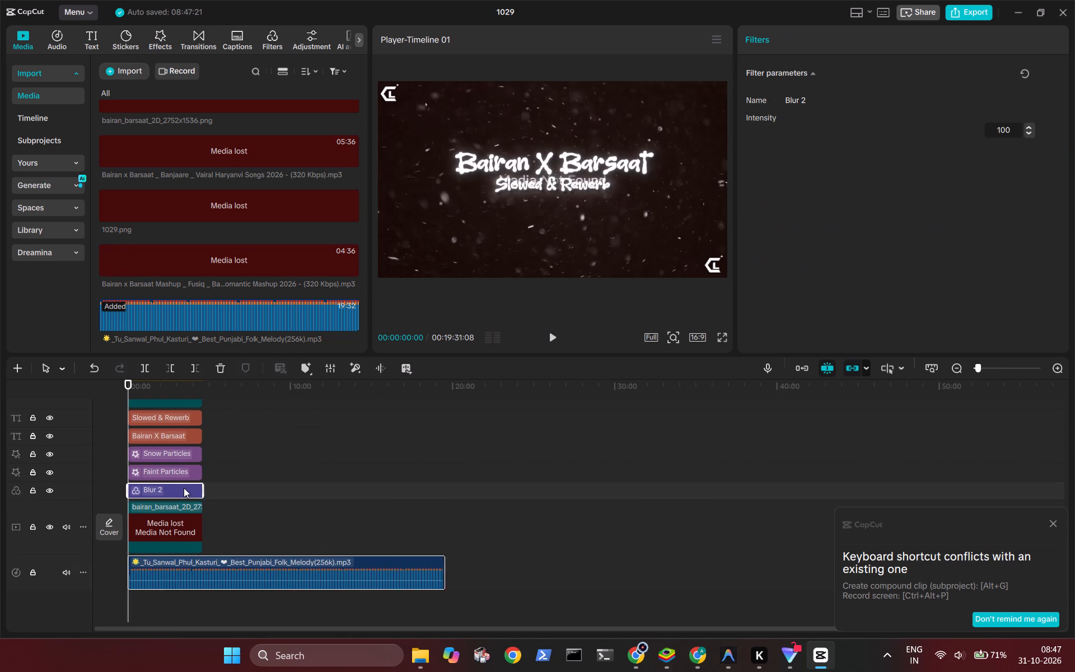
pyautogui.moveTo(204, 493); pyautogui.dragTo(502, 506)
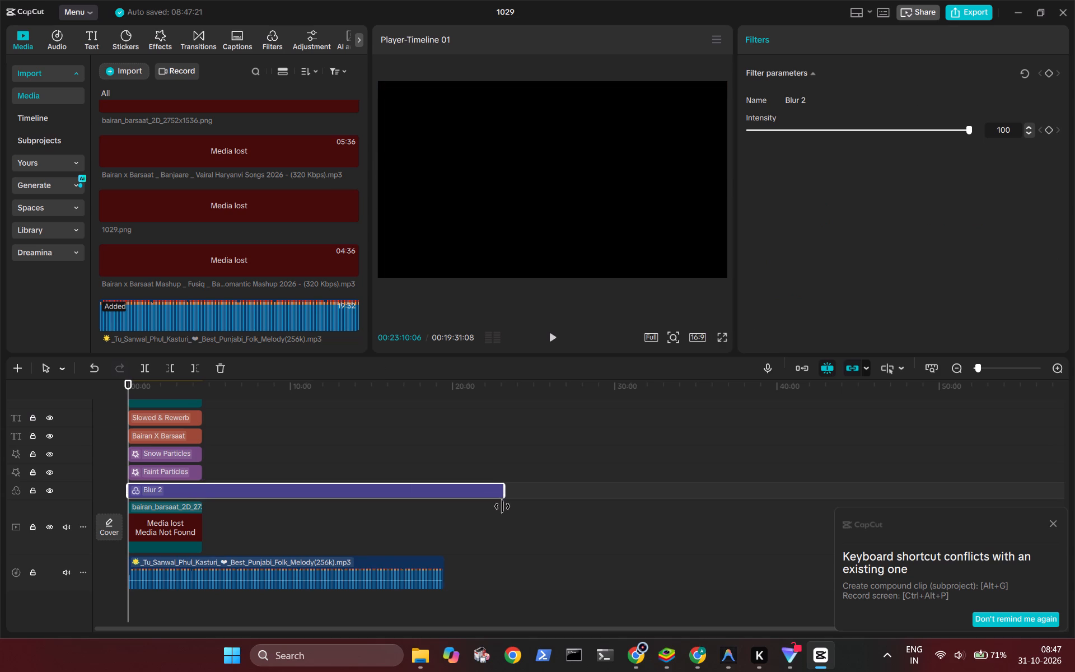
pyautogui.moveTo(502, 506); pyautogui.dragTo(497, 506)
# Extend the Faint Particles effect to the Blur 2 filter's end and the Snow Particles effect to just past the song's end.
pyautogui.click(191, 474)
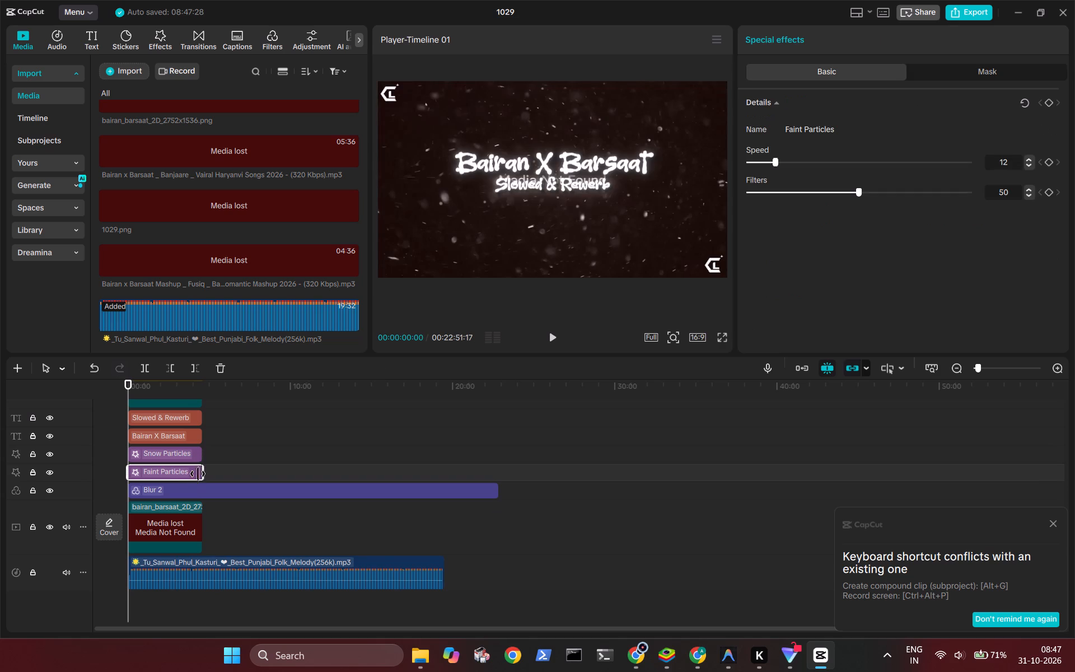
pyautogui.moveTo(203, 474); pyautogui.dragTo(492, 465)
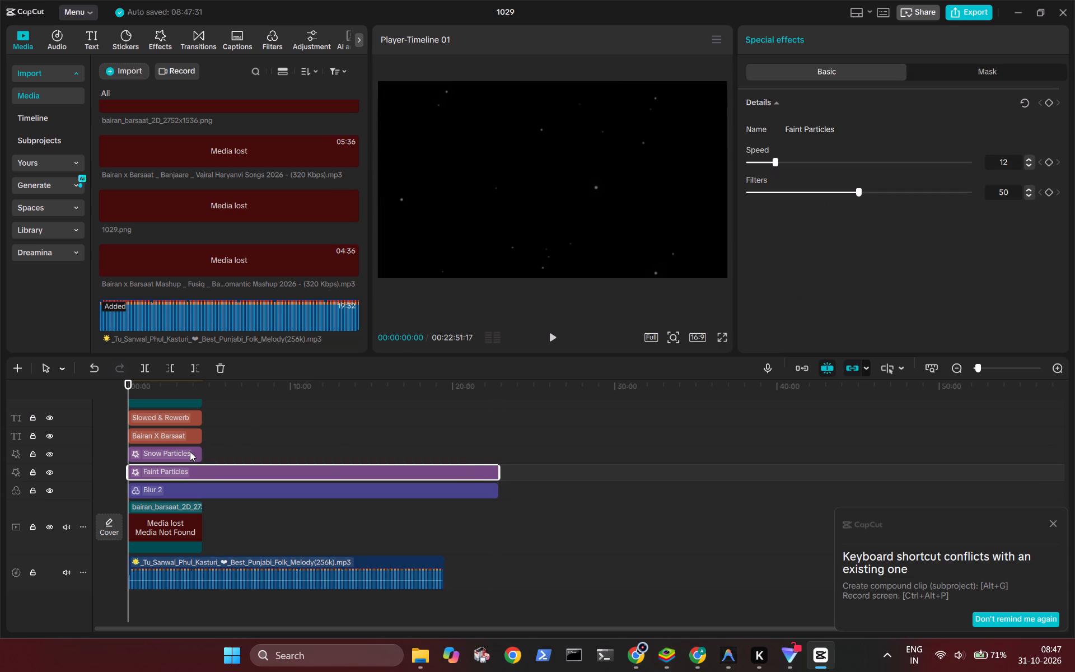
pyautogui.click(190, 451)
pyautogui.moveTo(204, 455); pyautogui.dragTo(462, 440)
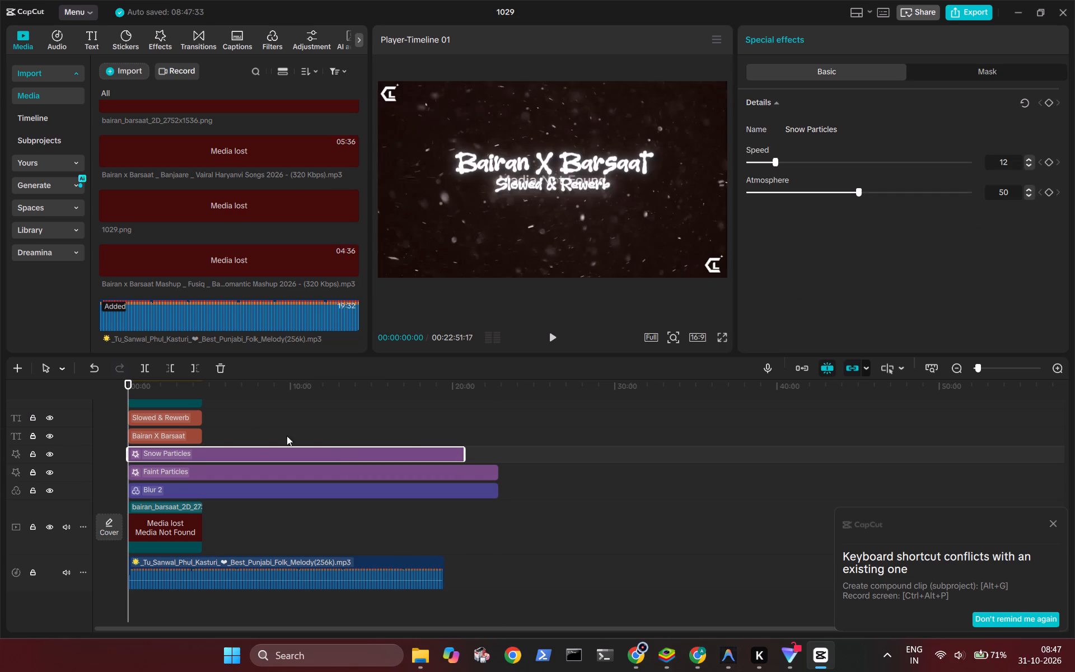
# Extend the Bairan X Barsaat title to about 00:27:43 and the Slowed & Rewerb title past the song's end.
pyautogui.click(195, 437)
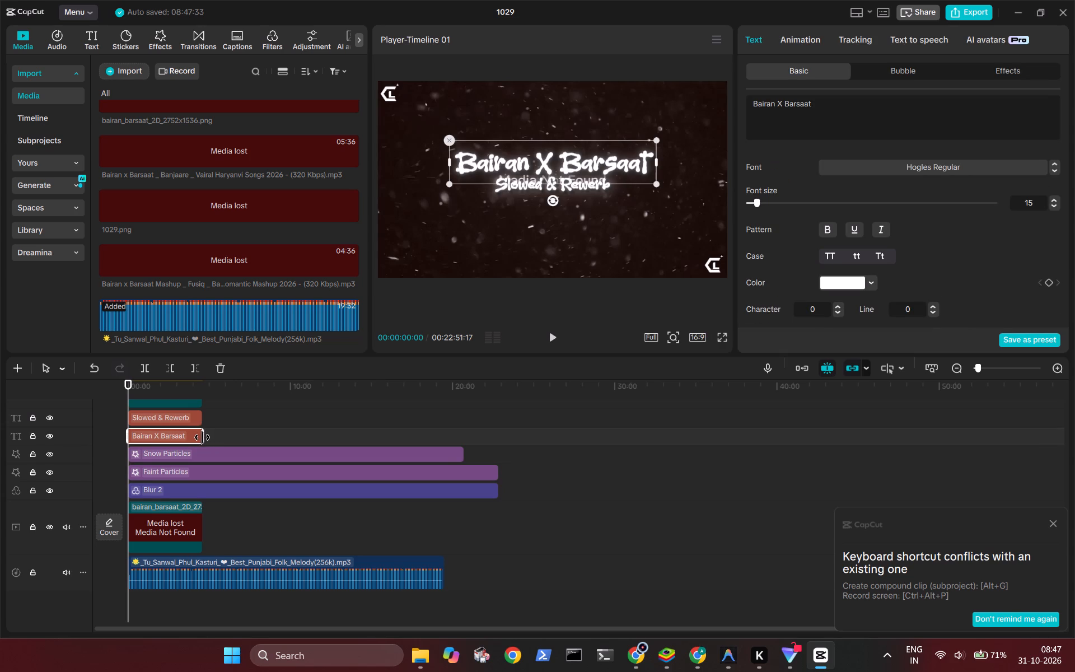
pyautogui.moveTo(202, 437); pyautogui.dragTo(574, 440)
pyautogui.click(186, 417)
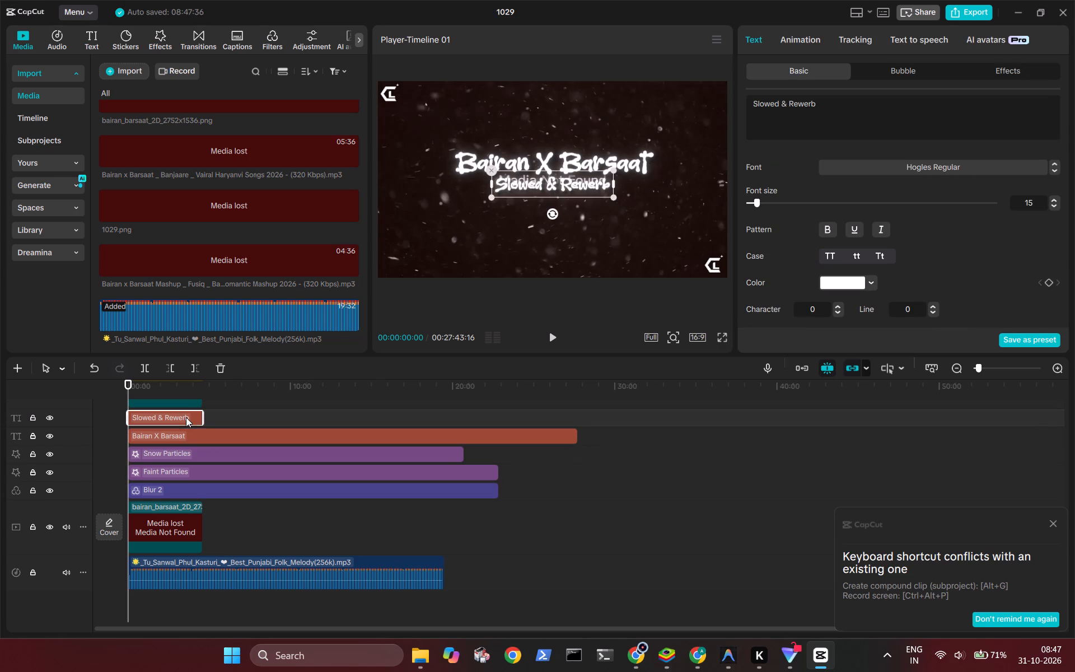
pyautogui.moveTo(204, 418); pyautogui.dragTo(509, 413)
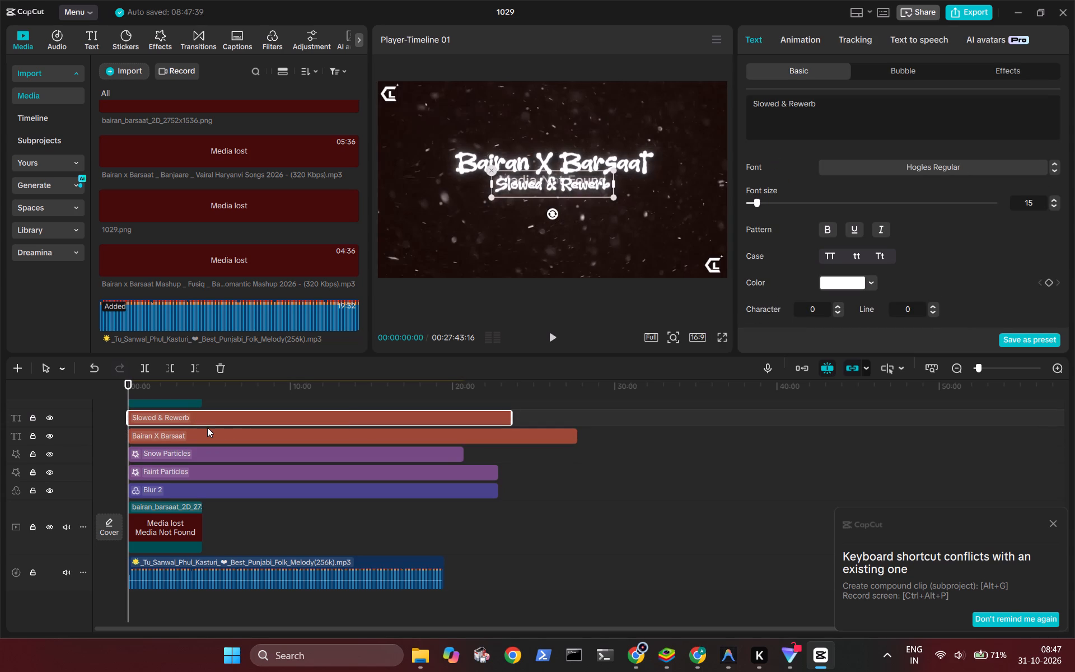
# Extend the two cosmik_lofi_logo_2_prism.png overlays past the song's end, the lower to about 00:23:57 and the upper to about 00:26:37.
pyautogui.scroll(3, 207, 427)
pyautogui.click(178, 500)
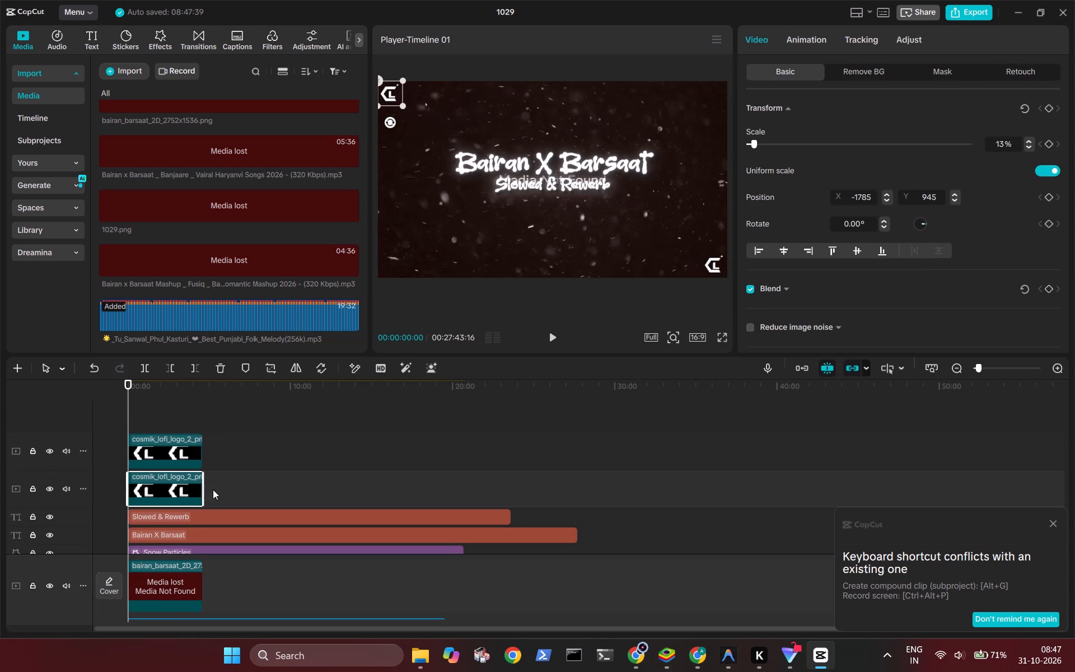
pyautogui.moveTo(203, 489); pyautogui.dragTo(514, 484)
pyautogui.click(191, 448)
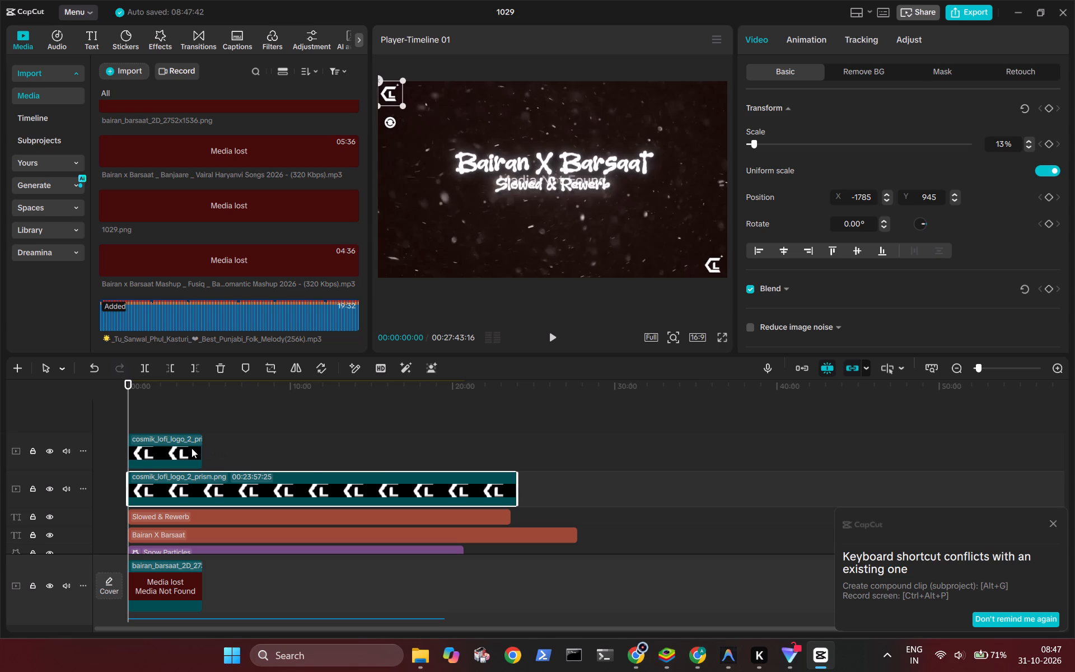
pyautogui.moveTo(202, 448); pyautogui.dragTo(556, 445)
# Trim both logo overlays, both titles, both particle effects and the Blur 2 filter to end with the song at 00:19:31:08.
pyautogui.scroll(-1, 504, 497)
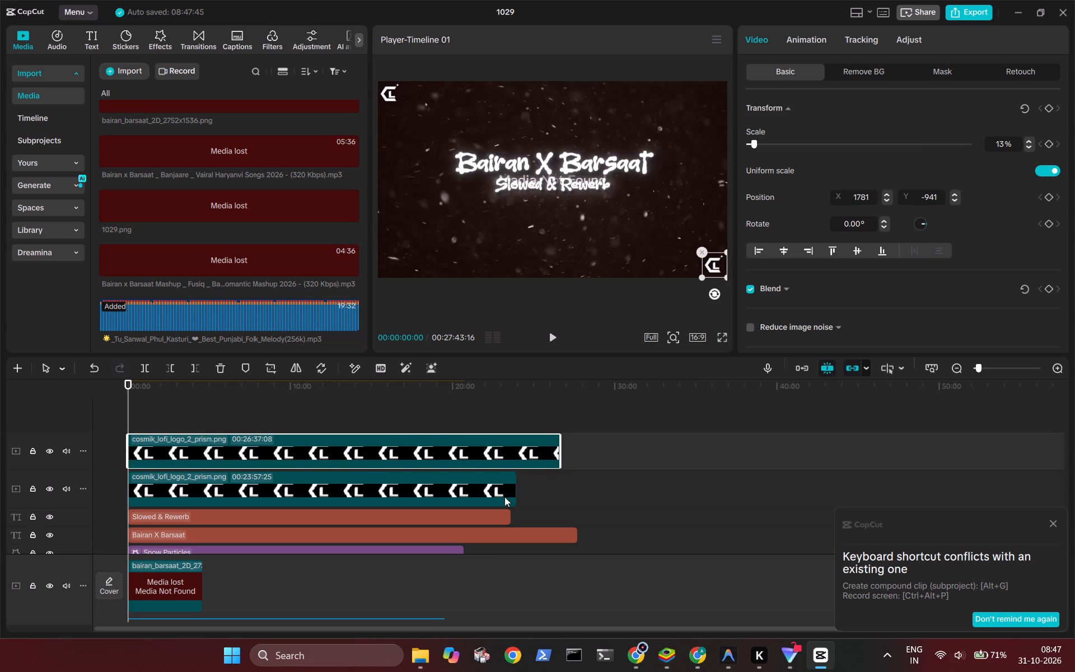
pyautogui.scroll(-1, 504, 497)
pyautogui.click(438, 568)
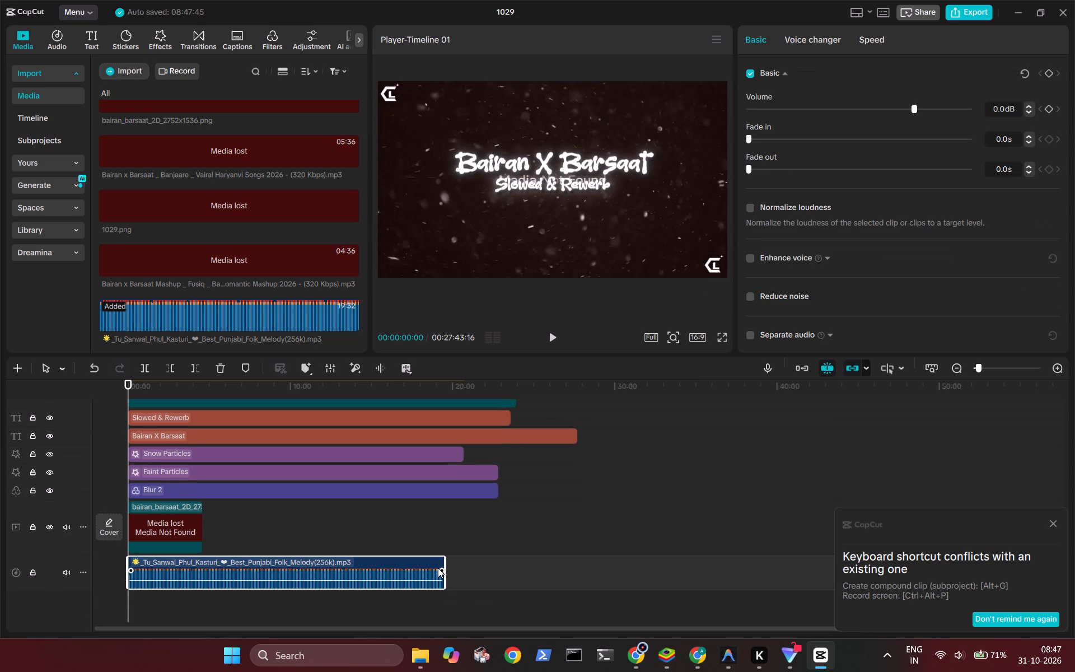
pyautogui.press('Down')
pyautogui.press('Down')
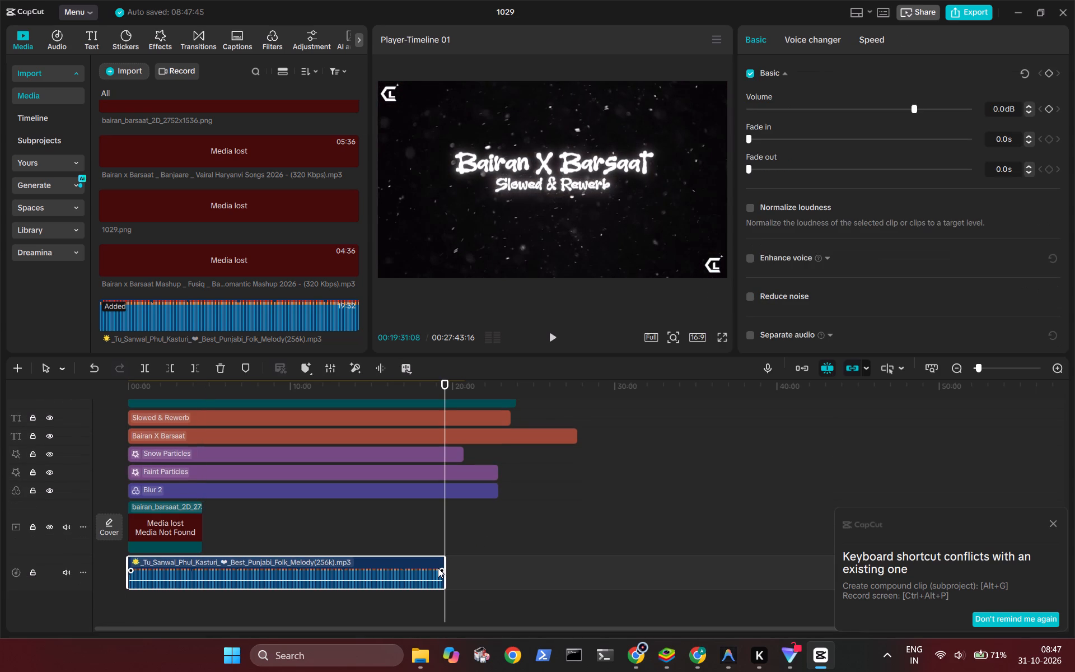
pyautogui.moveTo(525, 515); pyautogui.dragTo(524, 514)
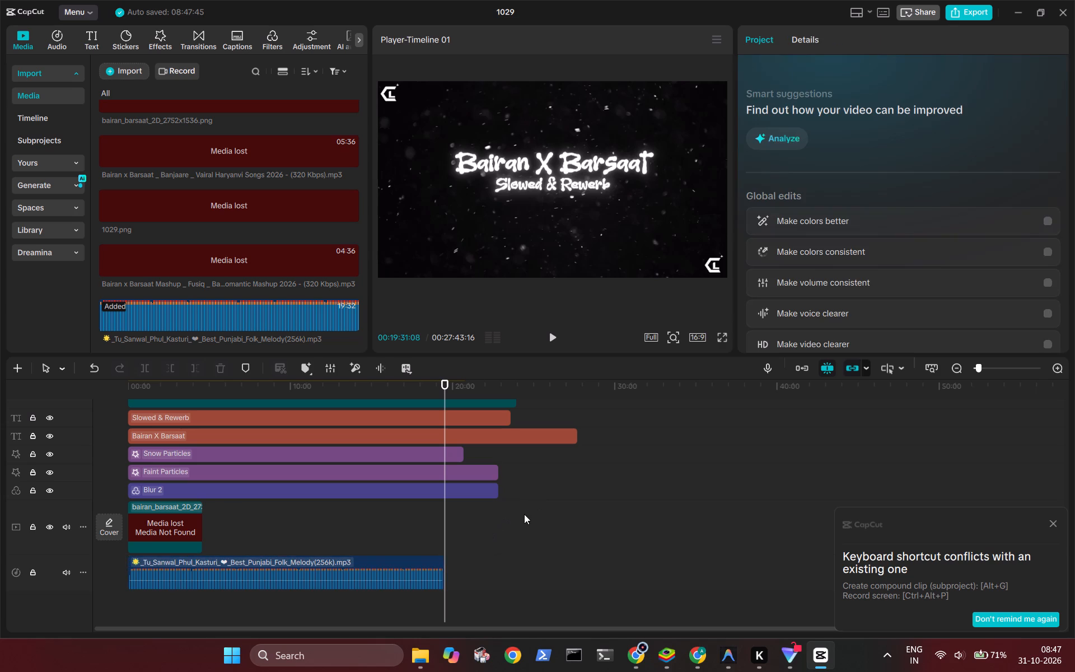
pyautogui.moveTo(524, 514); pyautogui.dragTo(429, 365)
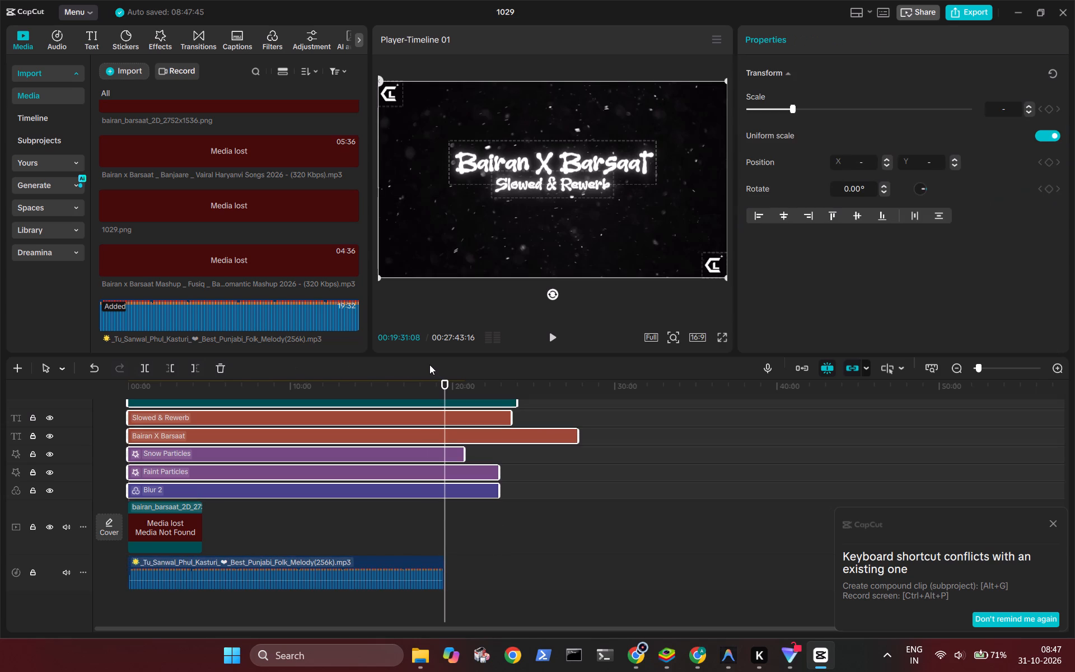
pyautogui.press('w')
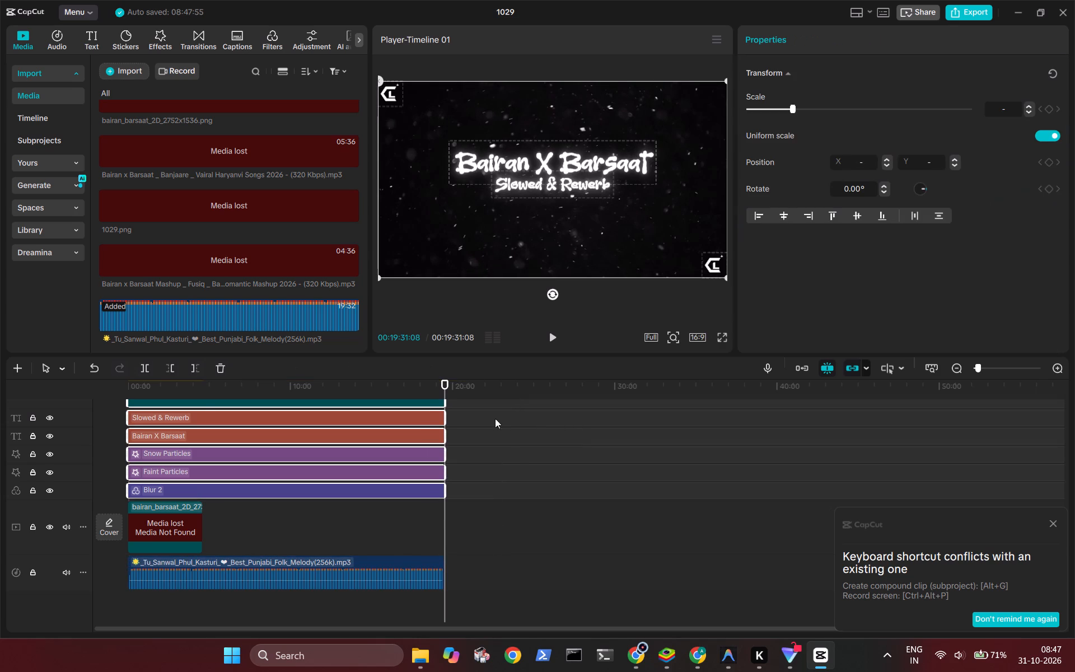
pyautogui.scroll(2, 516, 470)
pyautogui.scroll(-1, 516, 470)
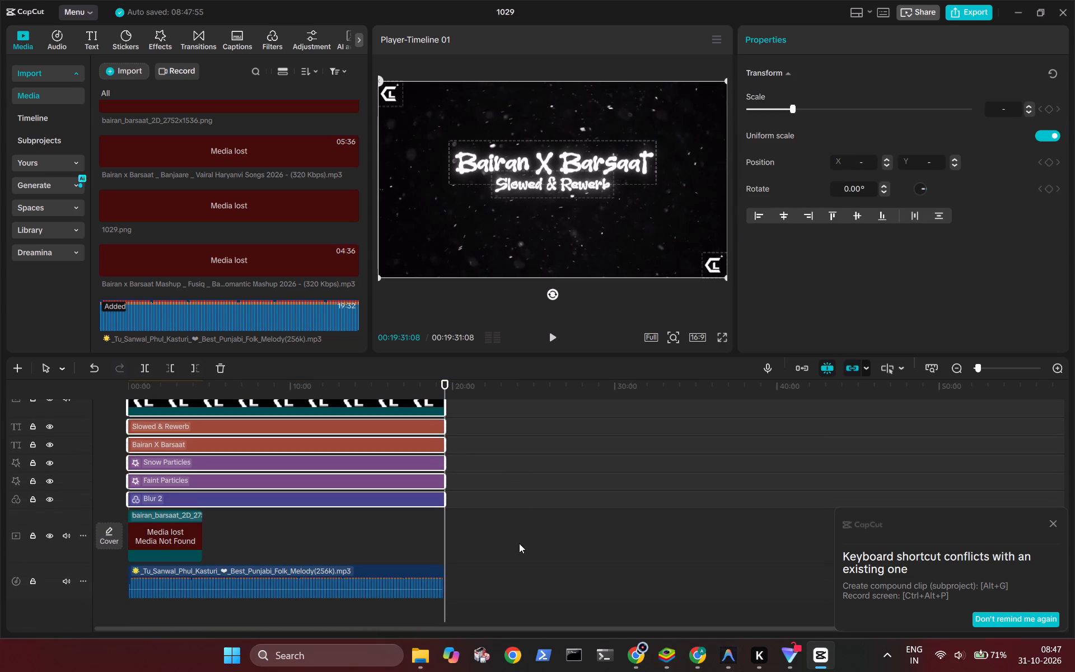
# Clear the clip selection and return the playhead to the start of the timeline at 00:00:00:00.
pyautogui.click(519, 543)
pyautogui.hscroll(5, 519, 543)
pyautogui.click(364, 514)
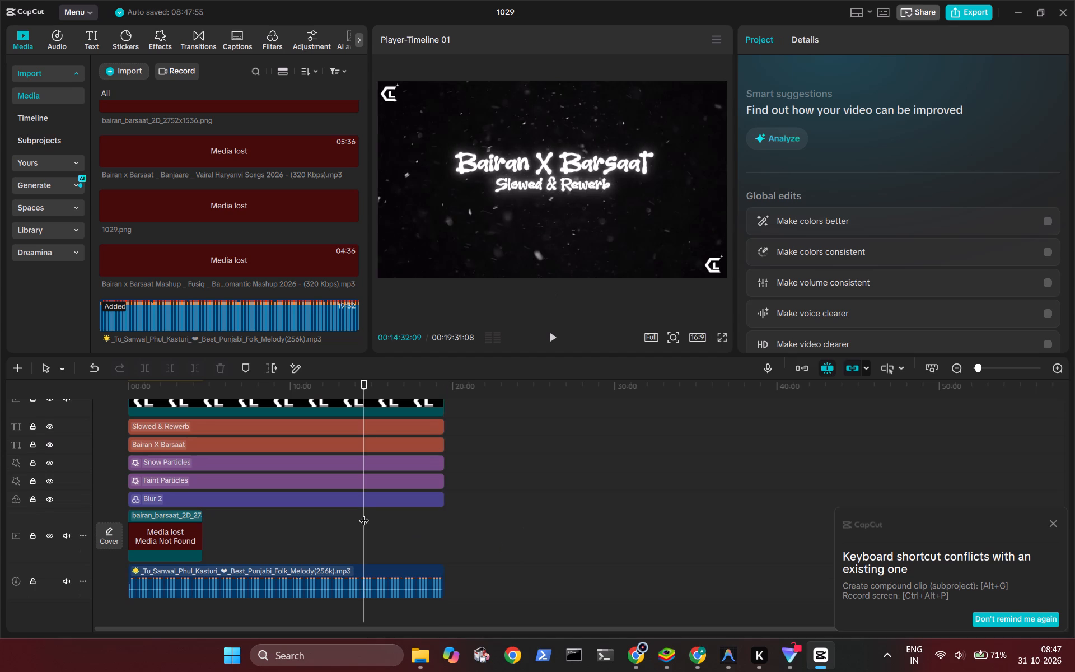
pyautogui.moveTo(364, 514); pyautogui.dragTo(107, 533)
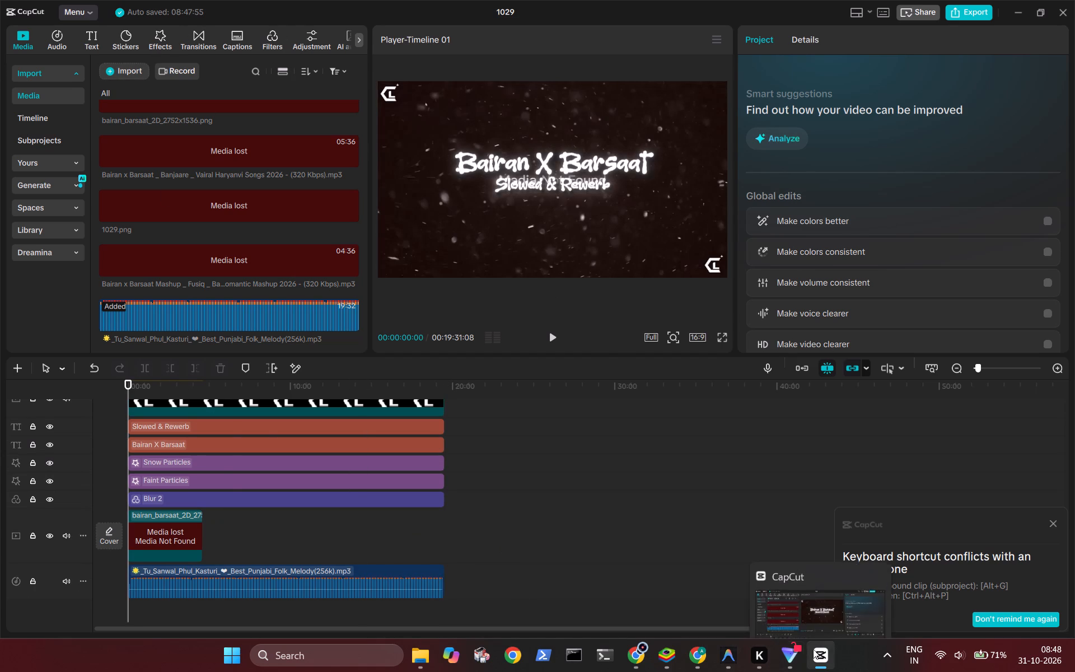
# Switch to the running Antigravity IDE and close it.
pyautogui.doubleClick(725, 656)
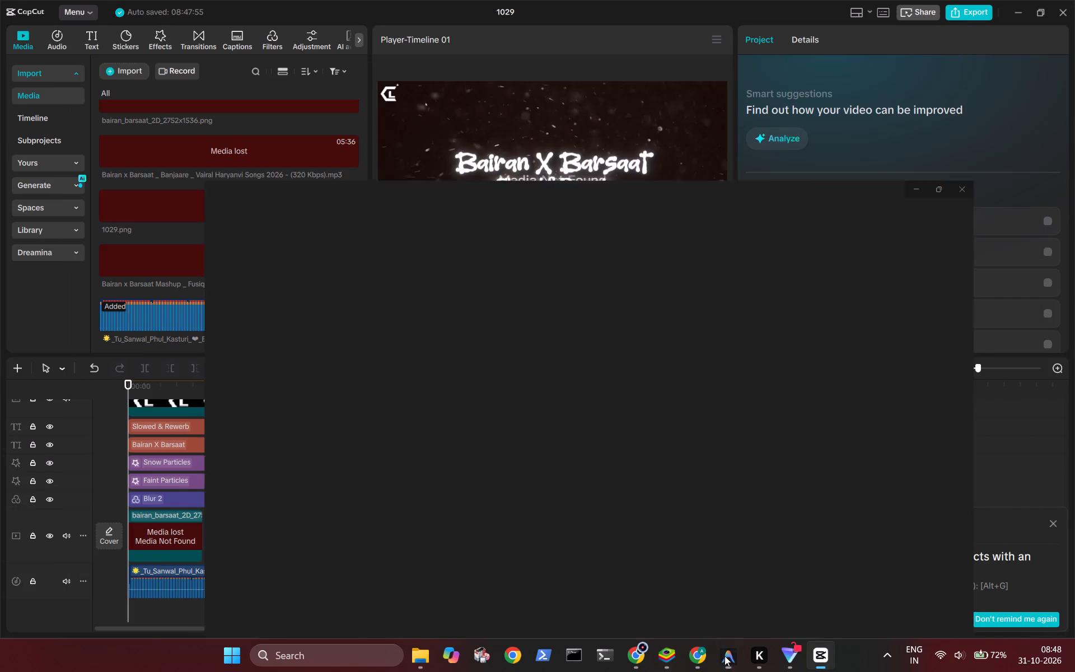
pyautogui.click(725, 656)
pyautogui.click(1074, 11)
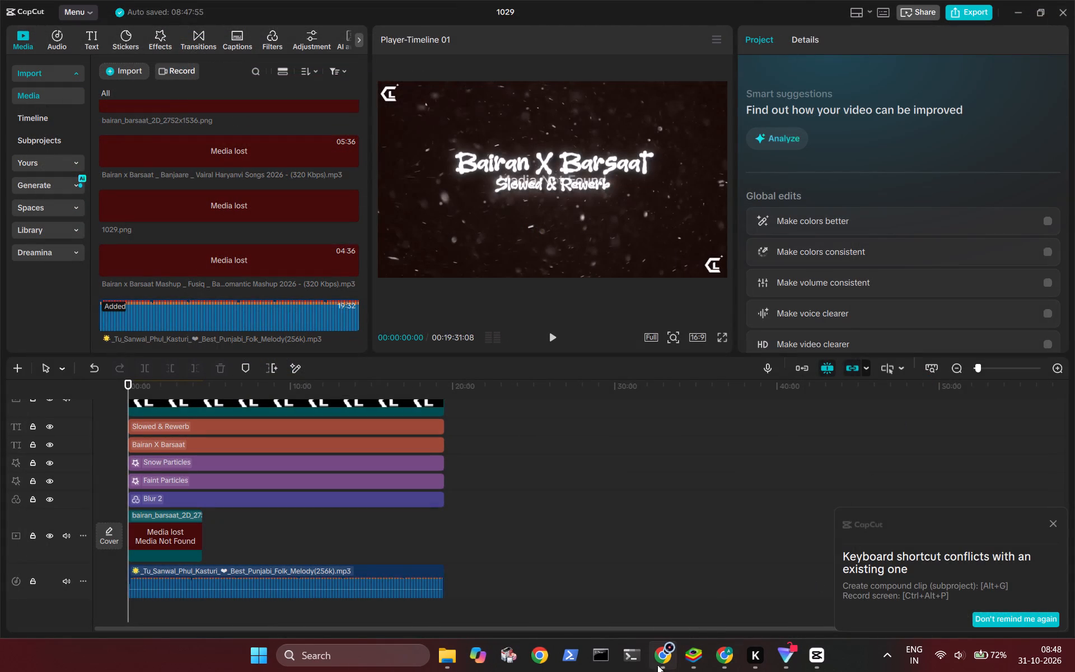
pyautogui.click(688, 660)
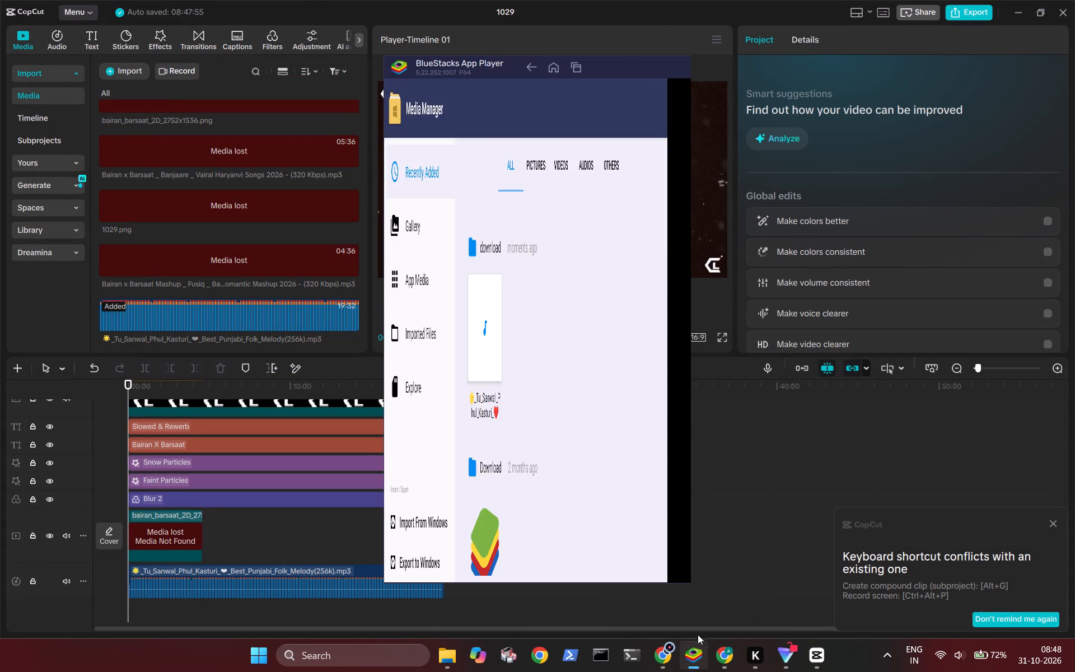
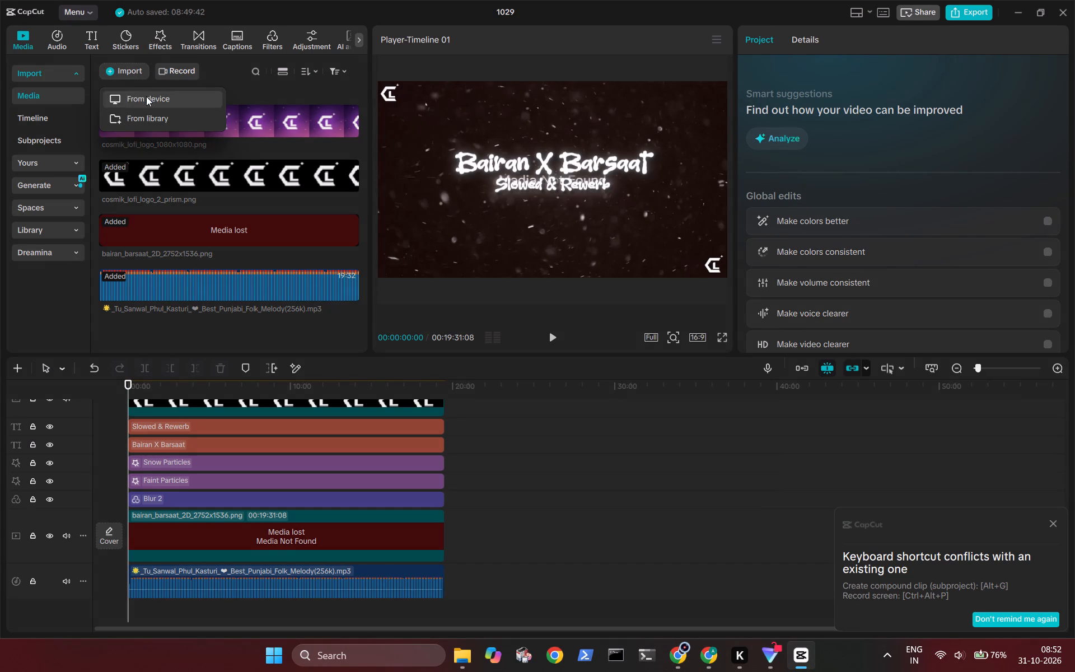
pyautogui.click(146, 96)
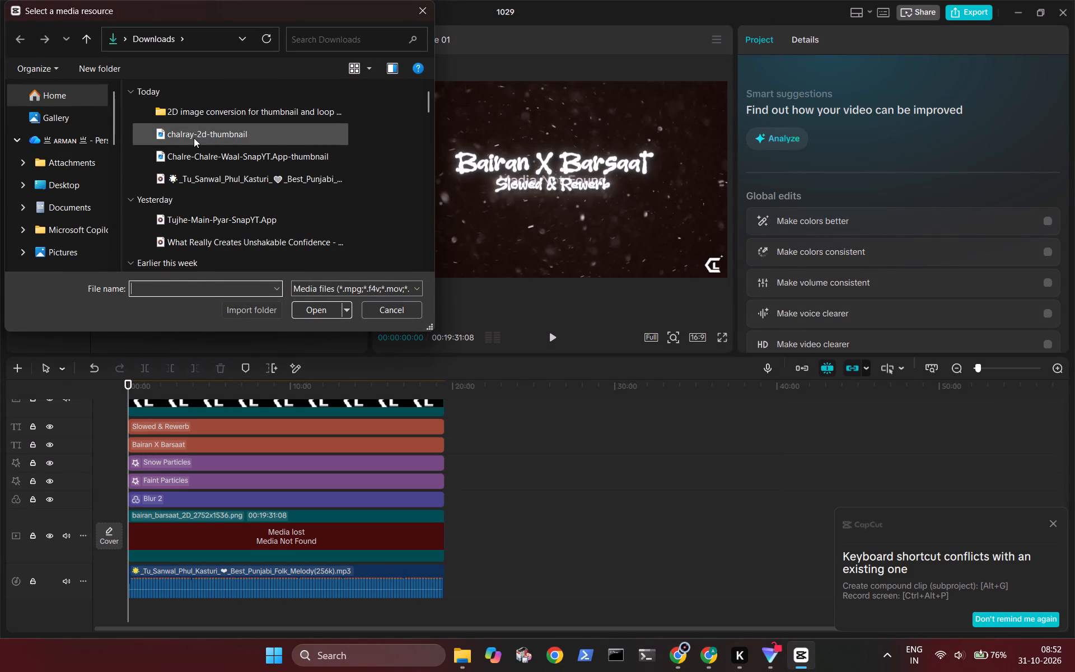
pyautogui.click(194, 138)
pyautogui.press('Return')
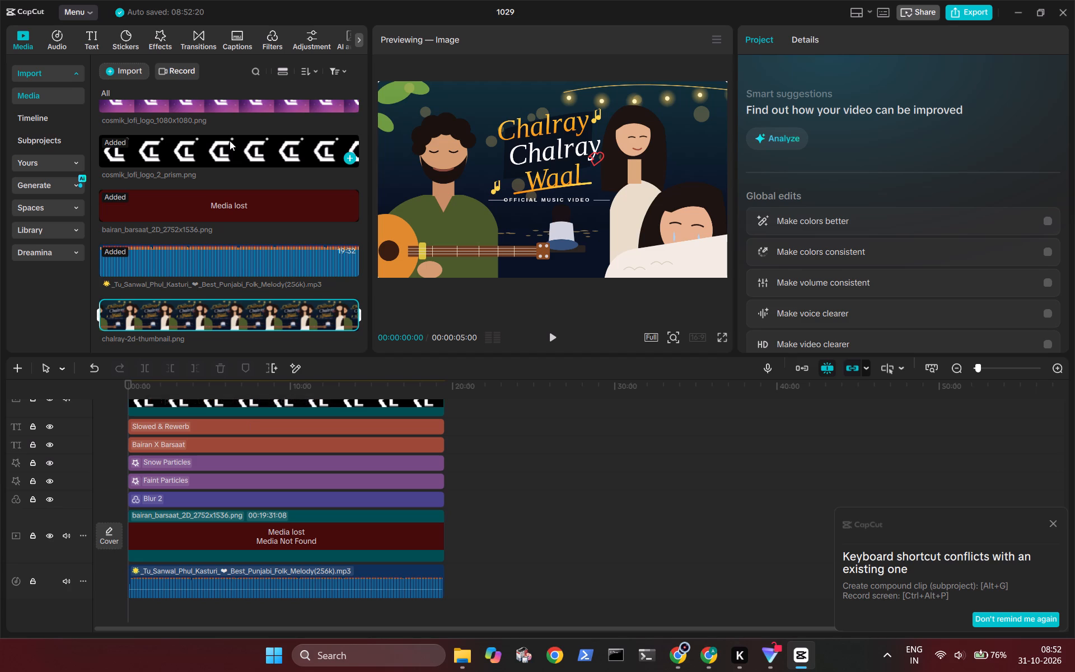
# Replace the lost bairan_barsaat_2D_2752x1536.png clip on the main track with chalray-2d-thumbnail.png, using the original video effect.
pyautogui.moveTo(212, 318); pyautogui.dragTo(209, 515)
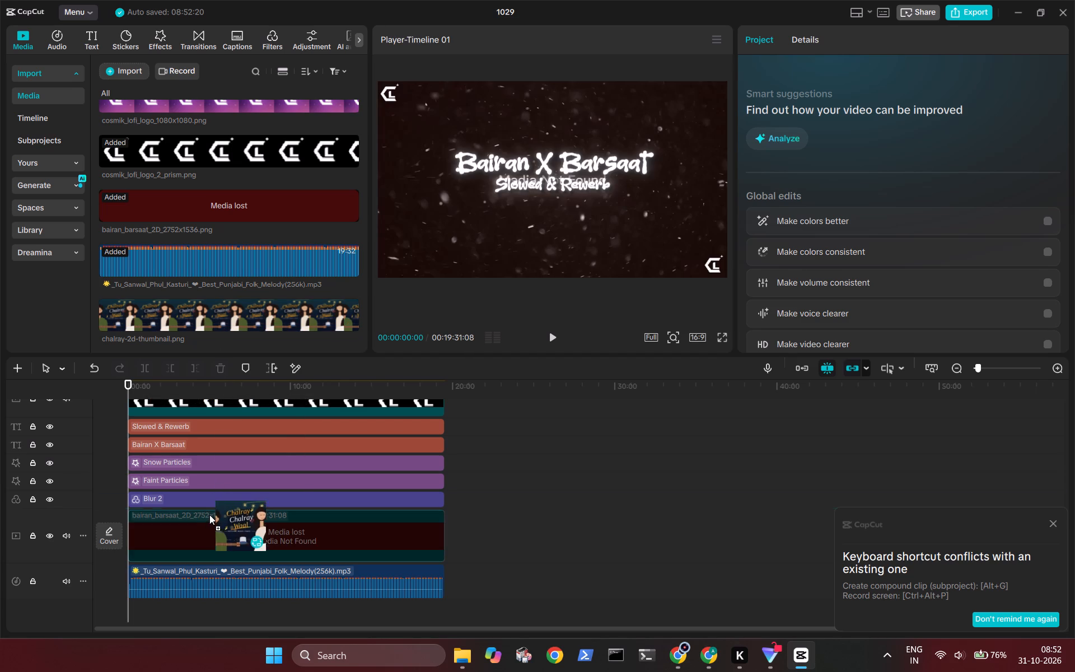
pyautogui.moveTo(209, 515); pyautogui.dragTo(204, 521)
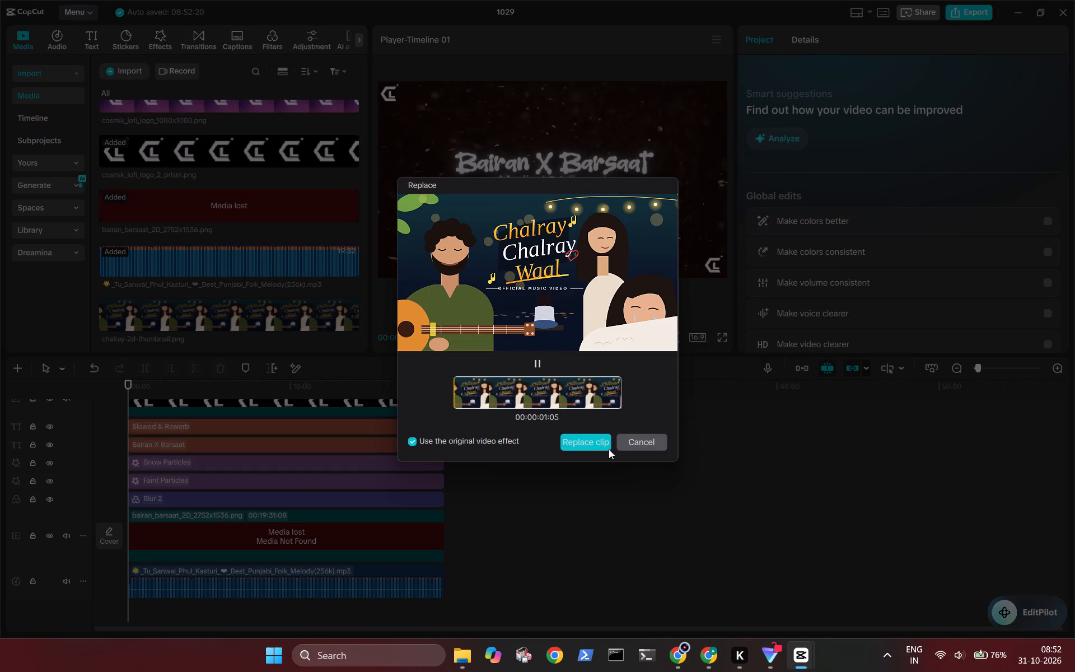
pyautogui.click(593, 445)
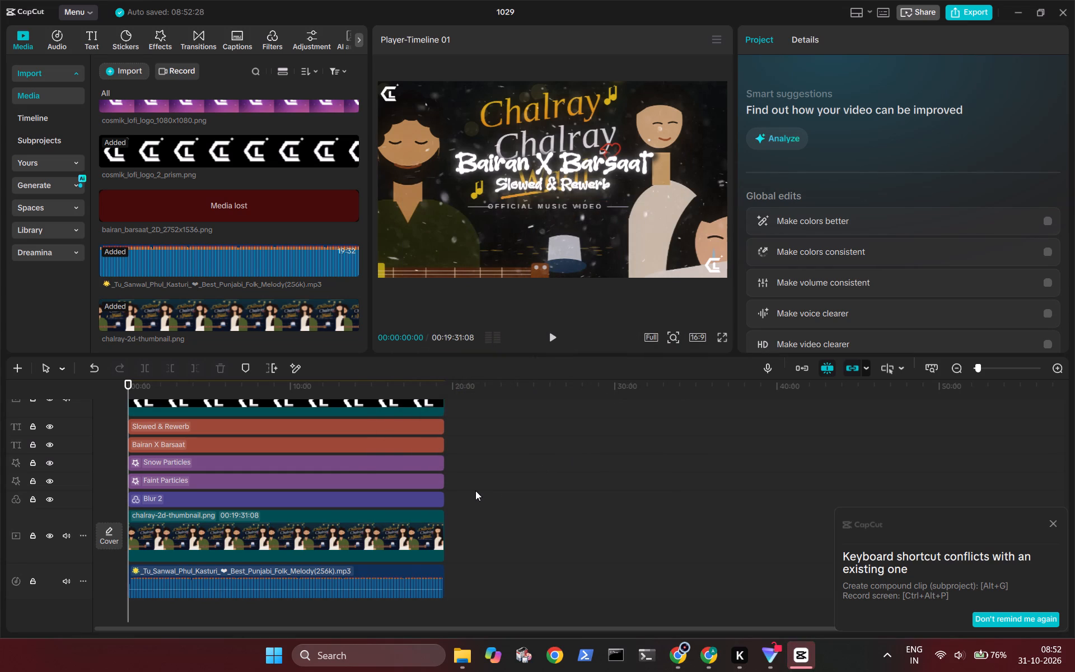
# Delete the "Bairan X Barsaat" and "Slowed & Rewerb" text clips from the timeline.
pyautogui.click(373, 447)
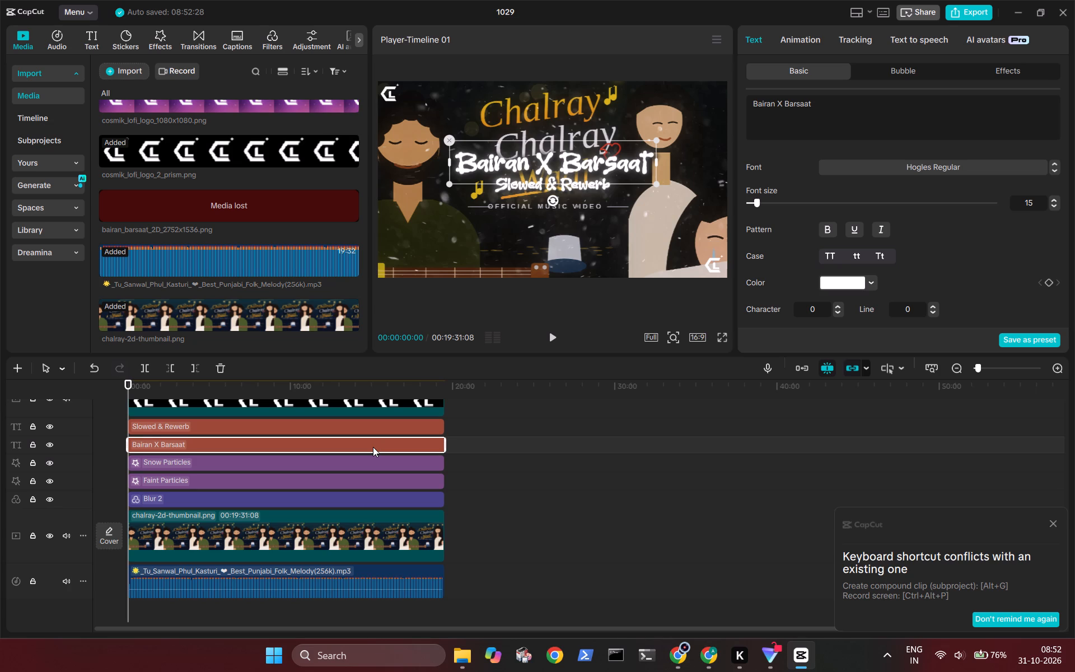
pyautogui.press('BackSpace')
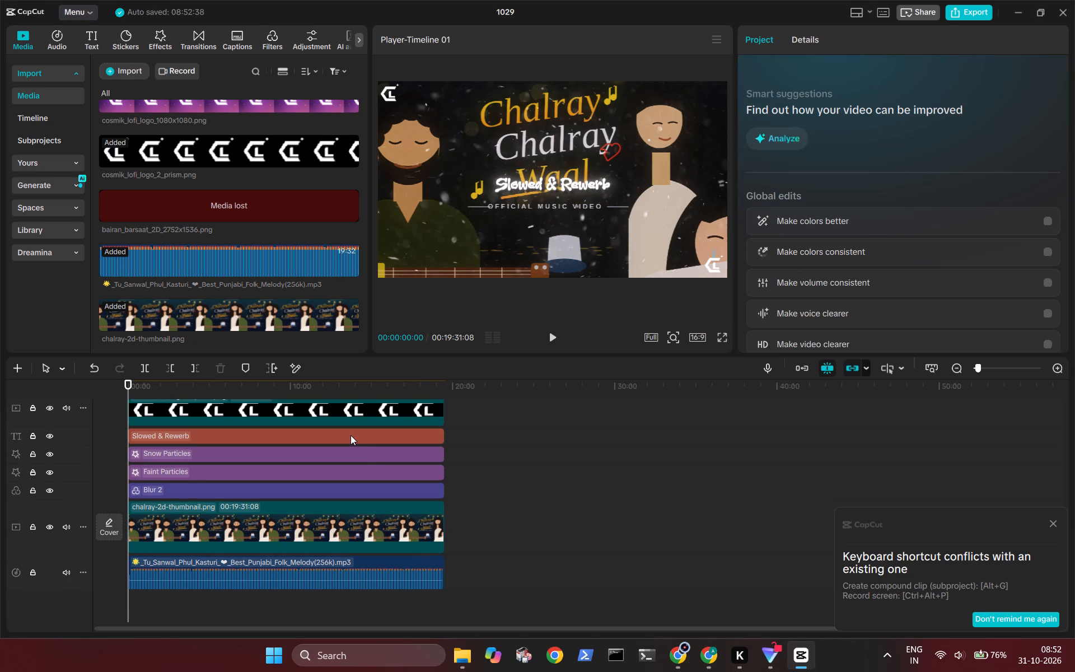
pyautogui.click(350, 435)
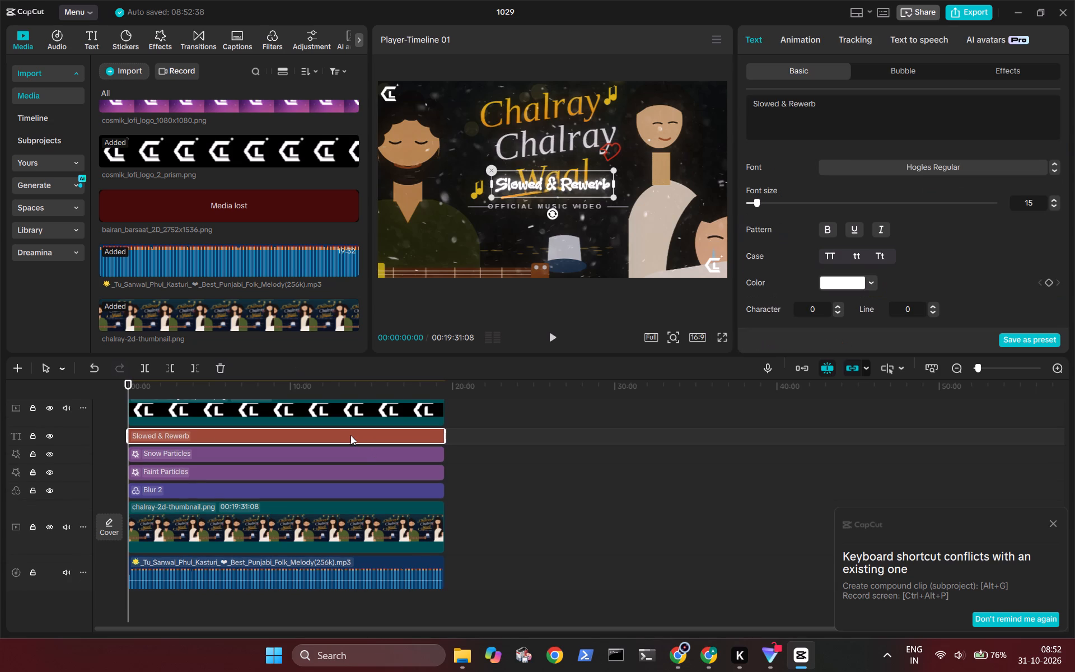
pyautogui.press('BackSpace')
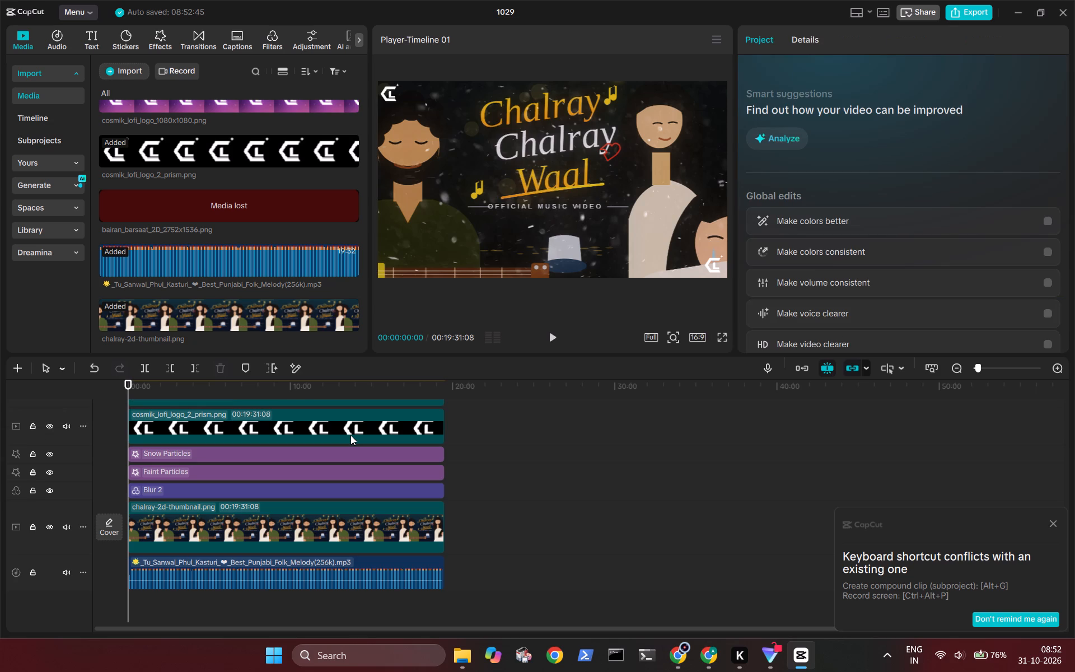
# Reduce the intensity of the Blur 2 filter on the timeline to 49.
pyautogui.scroll(1, 350, 435)
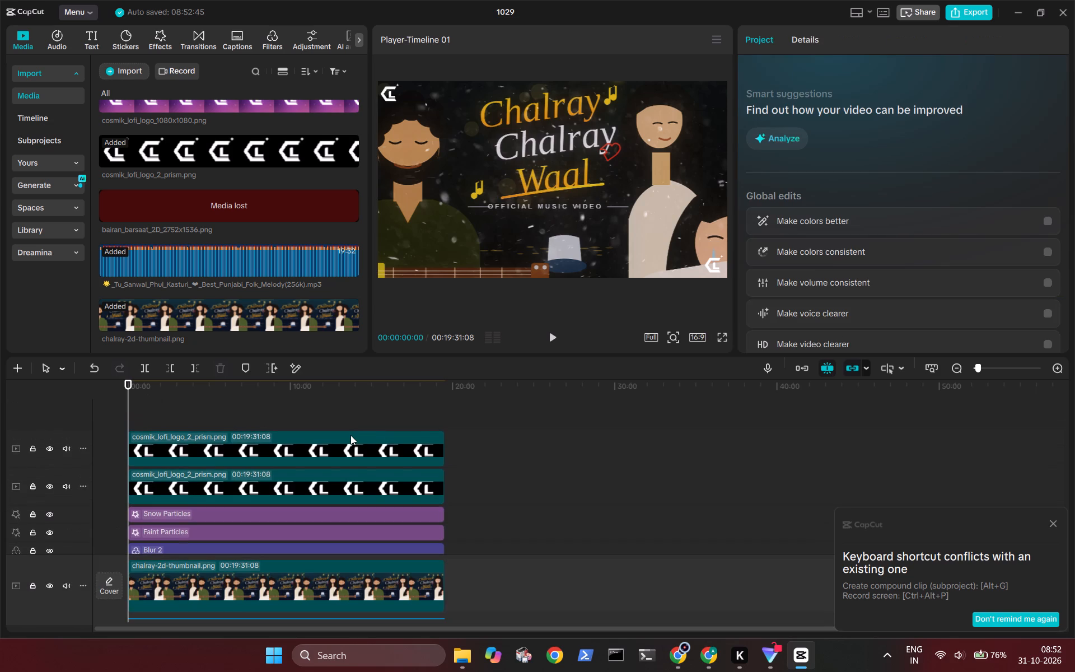
pyautogui.scroll(-1, 350, 435)
pyautogui.click(287, 495)
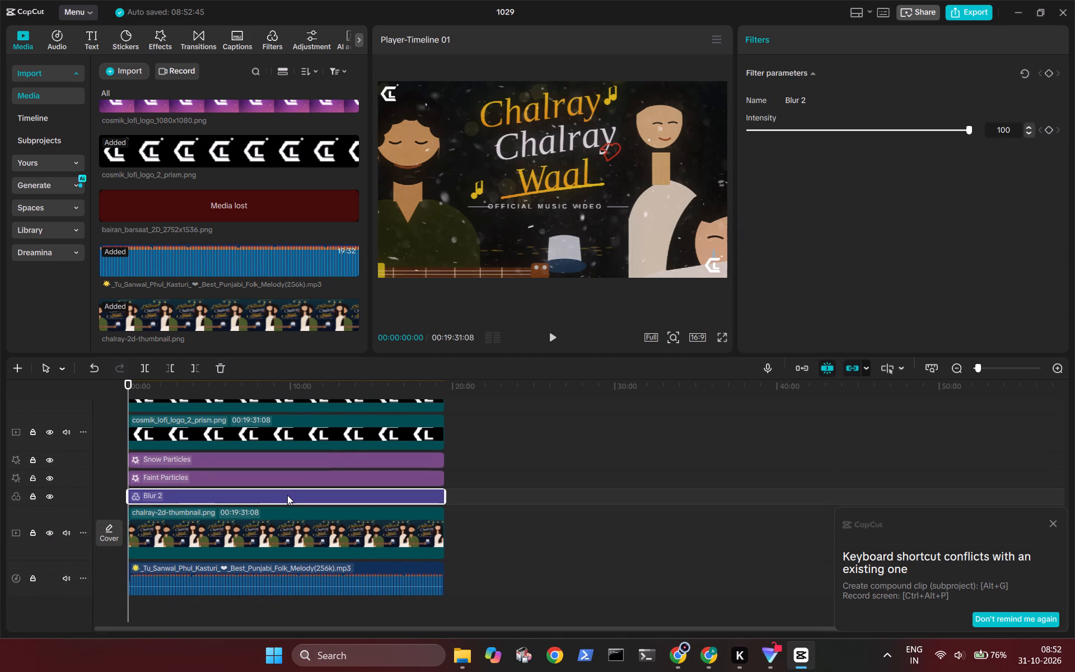
pyautogui.moveTo(806, 127); pyautogui.dragTo(722, 141)
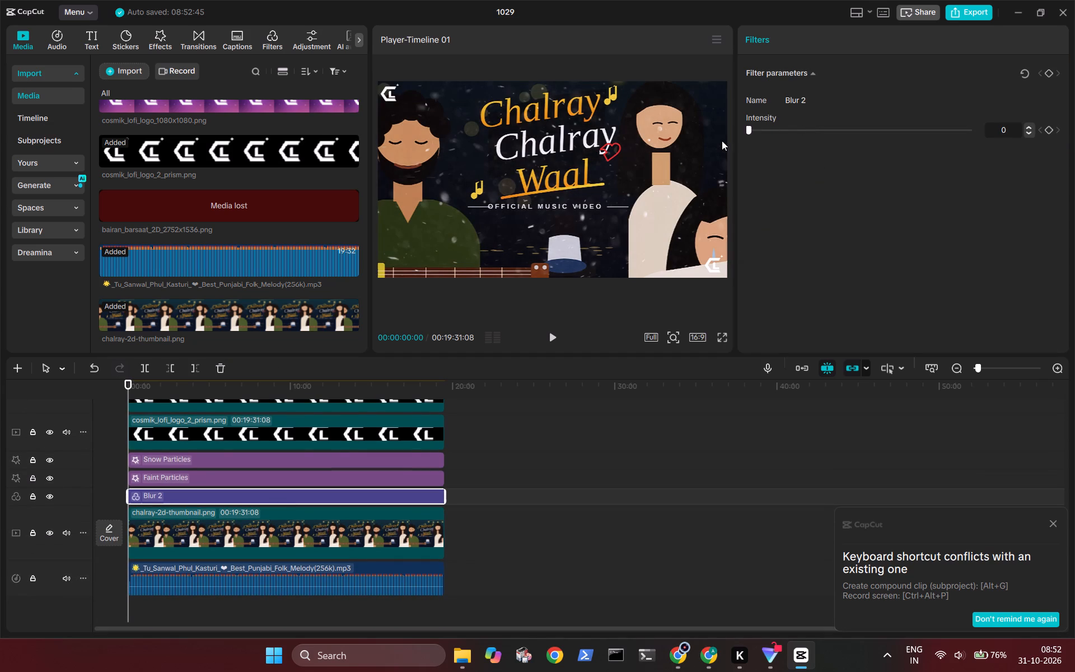
pyautogui.moveTo(722, 141); pyautogui.dragTo(852, 146)
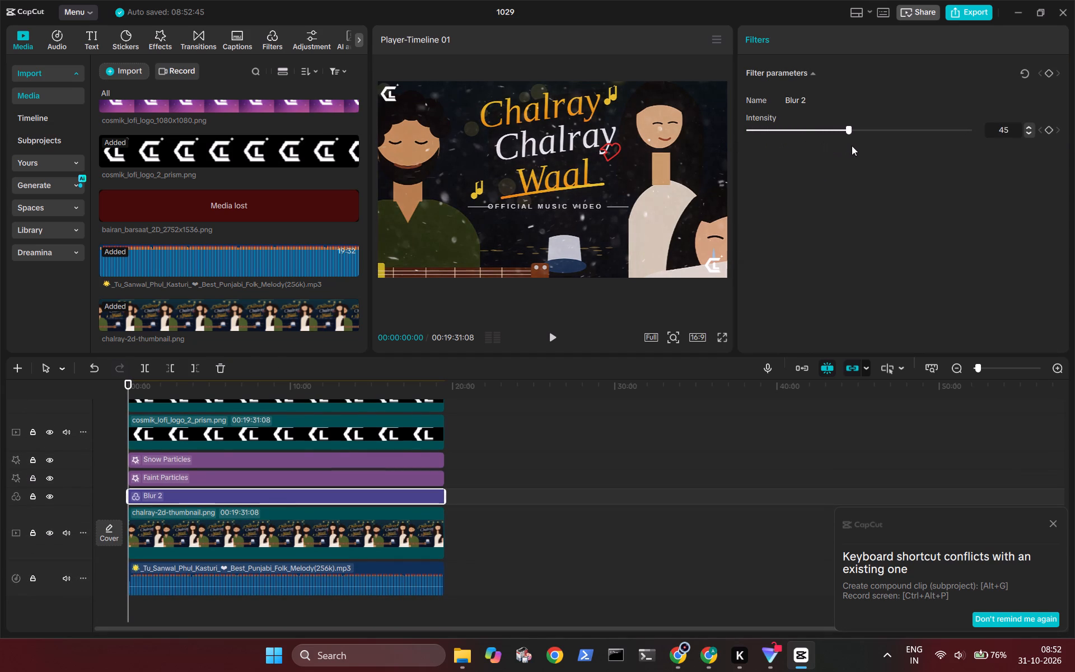
pyautogui.moveTo(852, 146); pyautogui.dragTo(856, 146)
# Play the edited timeline from the start to preview it, and stop the playback.
pyautogui.scroll(1, 342, 473)
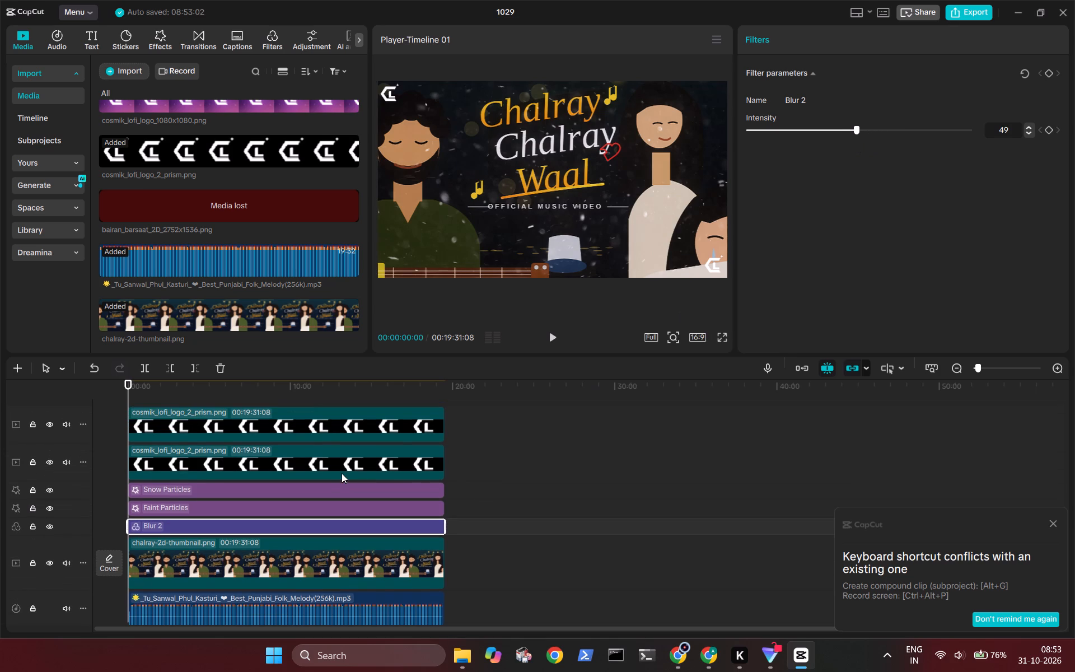
pyautogui.press('space')
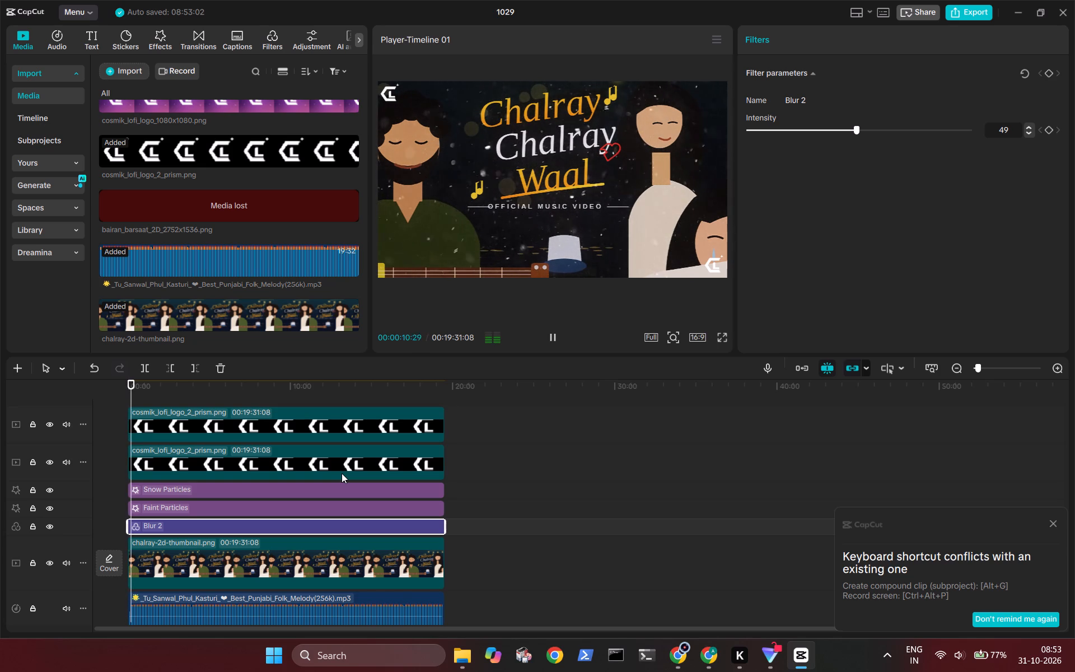
pyautogui.press('space')
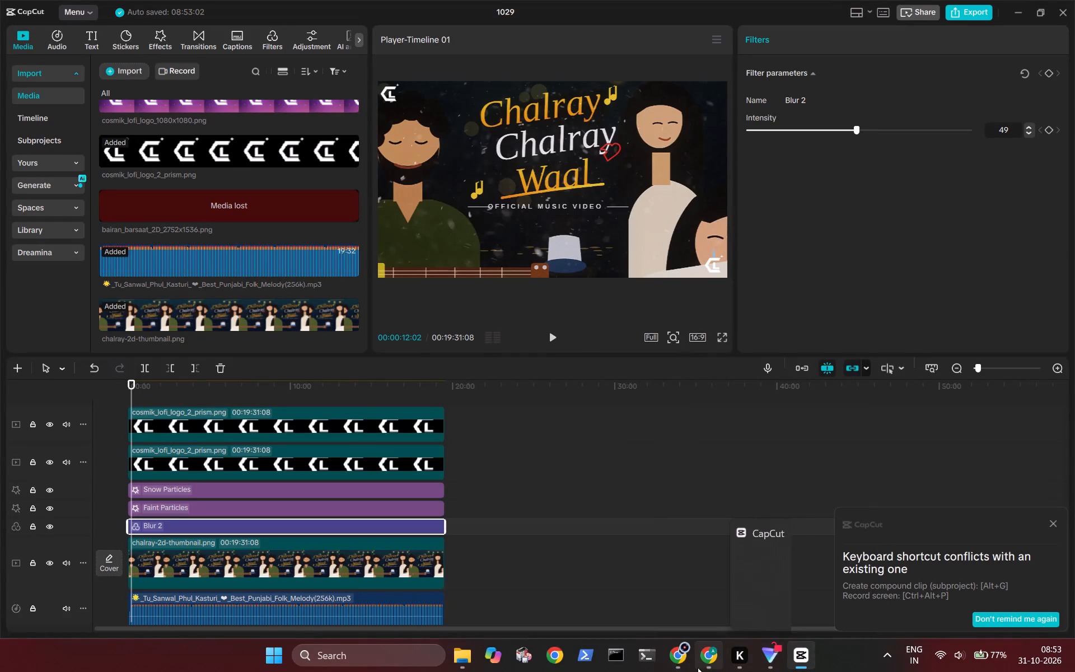
# Switch from CapCut to the Chrome browser window with the YouTube home page.
pyautogui.click(672, 656)
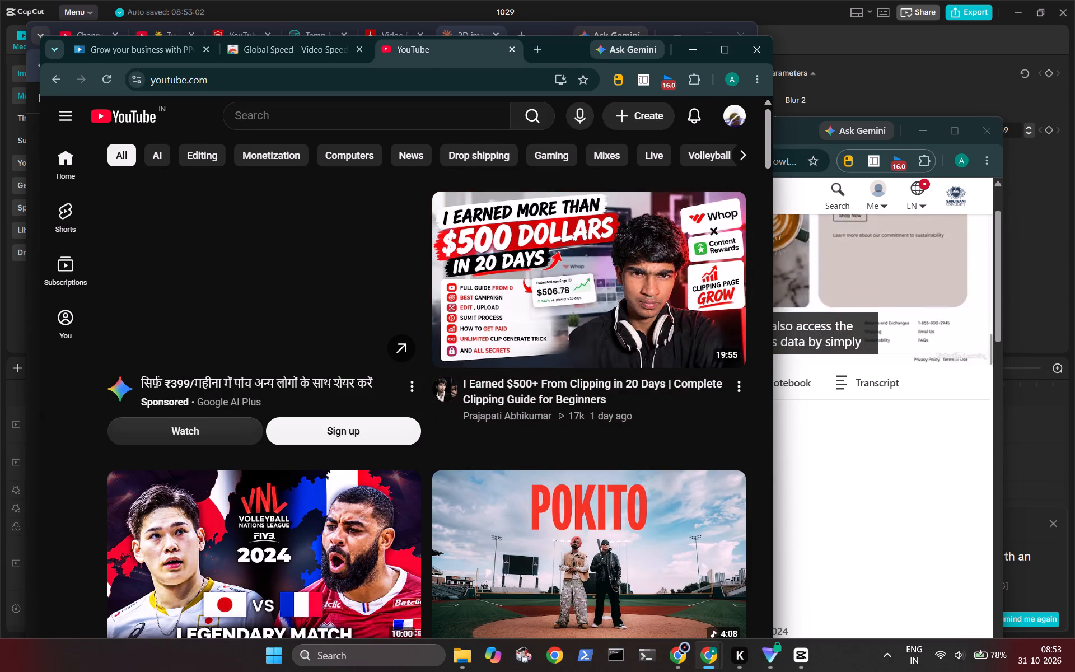
# Start a new search on YouTube in the Chrome browser.
pyautogui.click(433, 115)
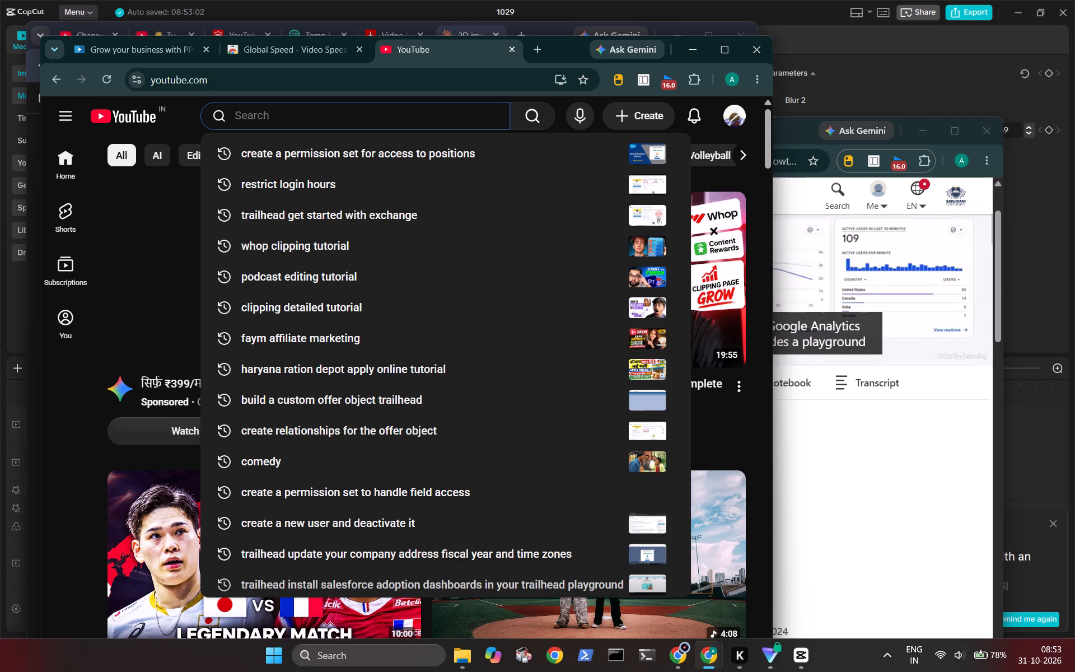
# Switch to YouTube in Chrome and search for "hot to add audio bar in capcut".
pyautogui.write('hot to add audio')
pyautogui.press('space')
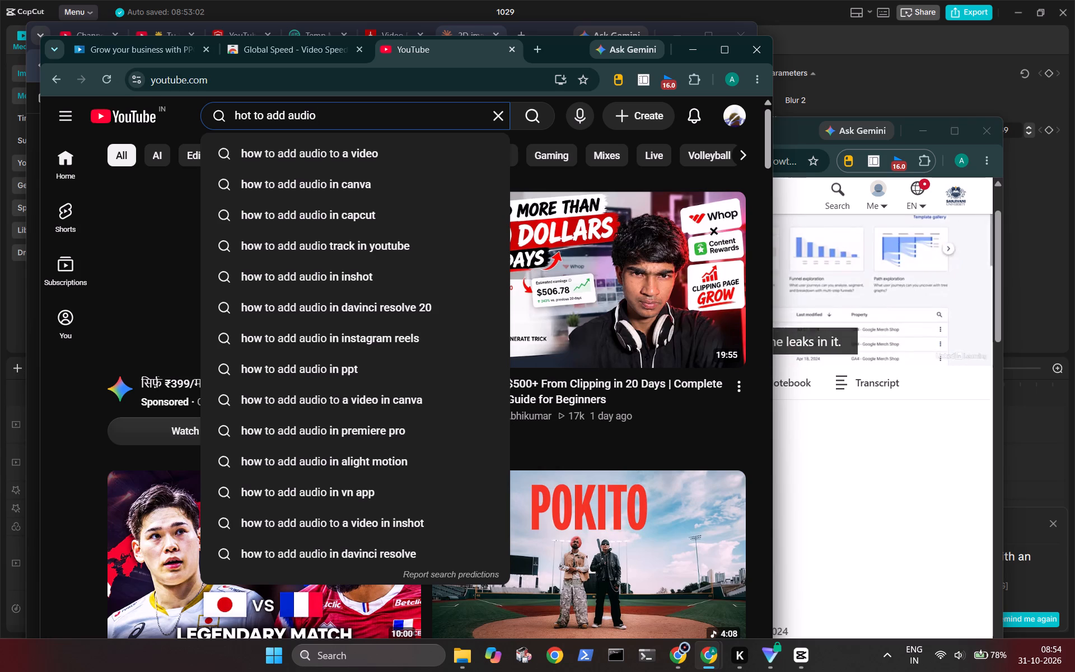
pyautogui.write('bar')
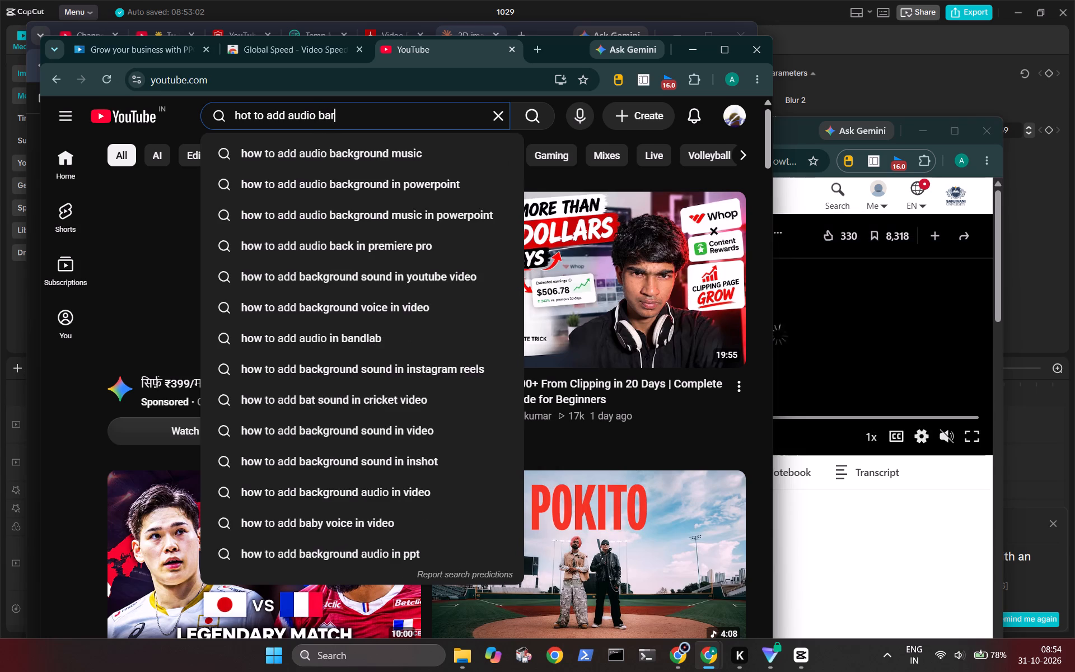
pyautogui.press('space')
pyautogui.write('in capcut')
pyautogui.press('Return')
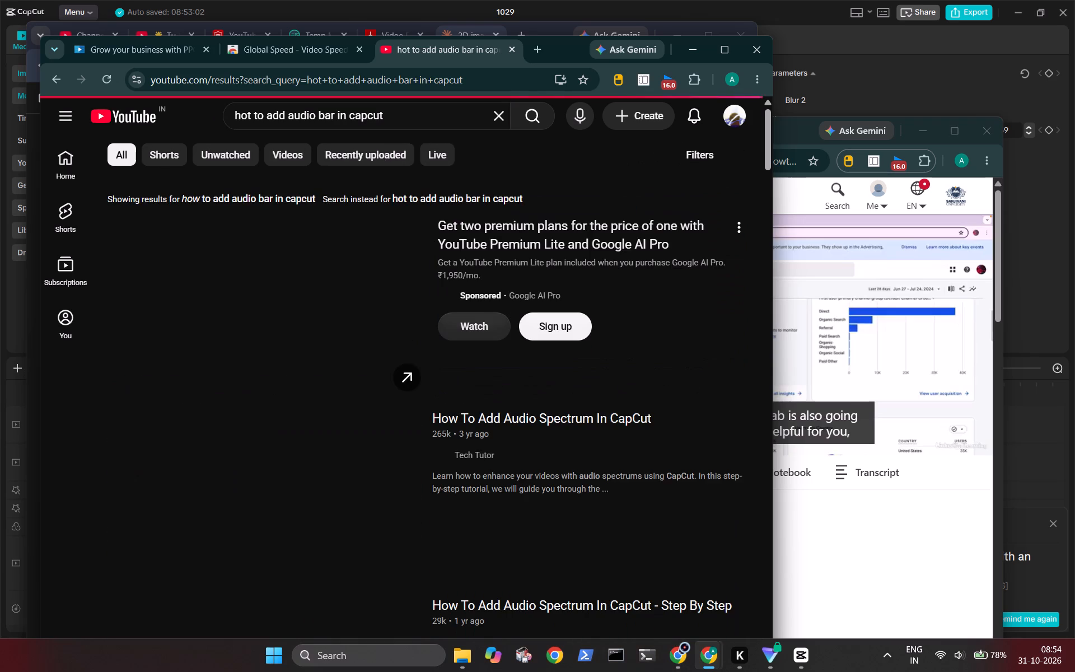
# Open the Tech Tutor video "How To Add Audio Spectrum In CapCut" and dismiss the ad-blocker notice.
pyautogui.scroll(-1, 433, 115)
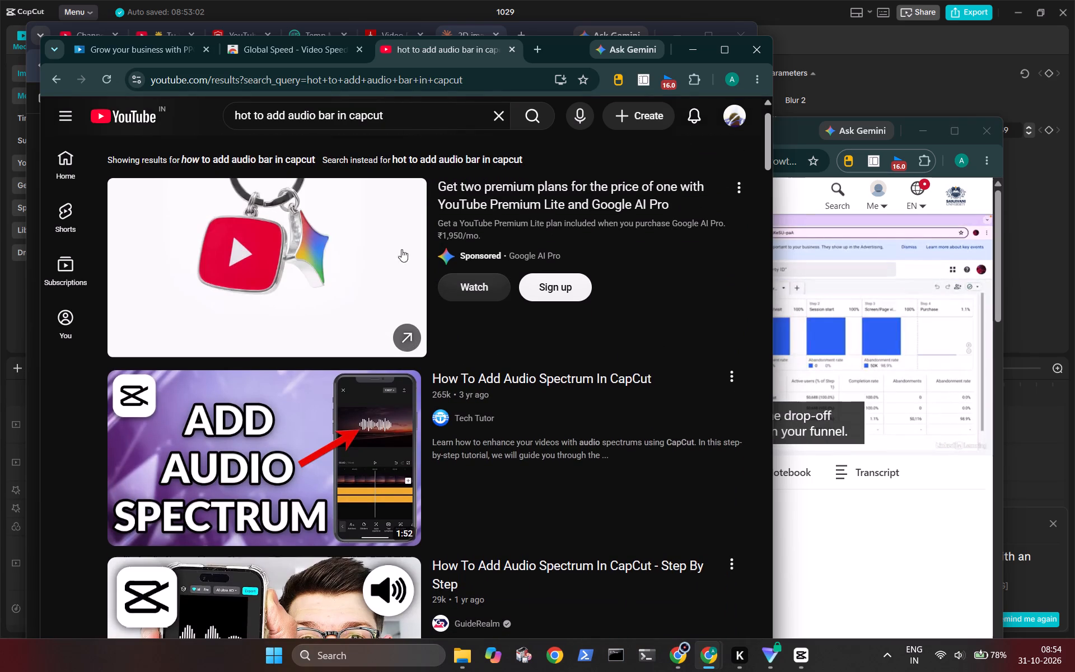
pyautogui.click(340, 443)
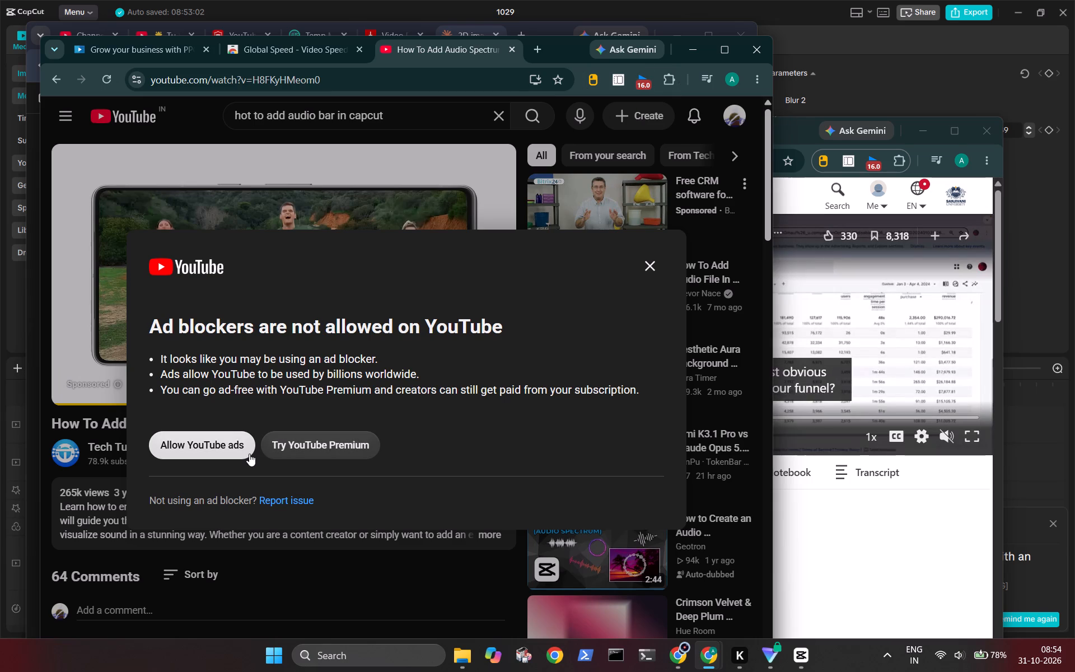
pyautogui.click(648, 264)
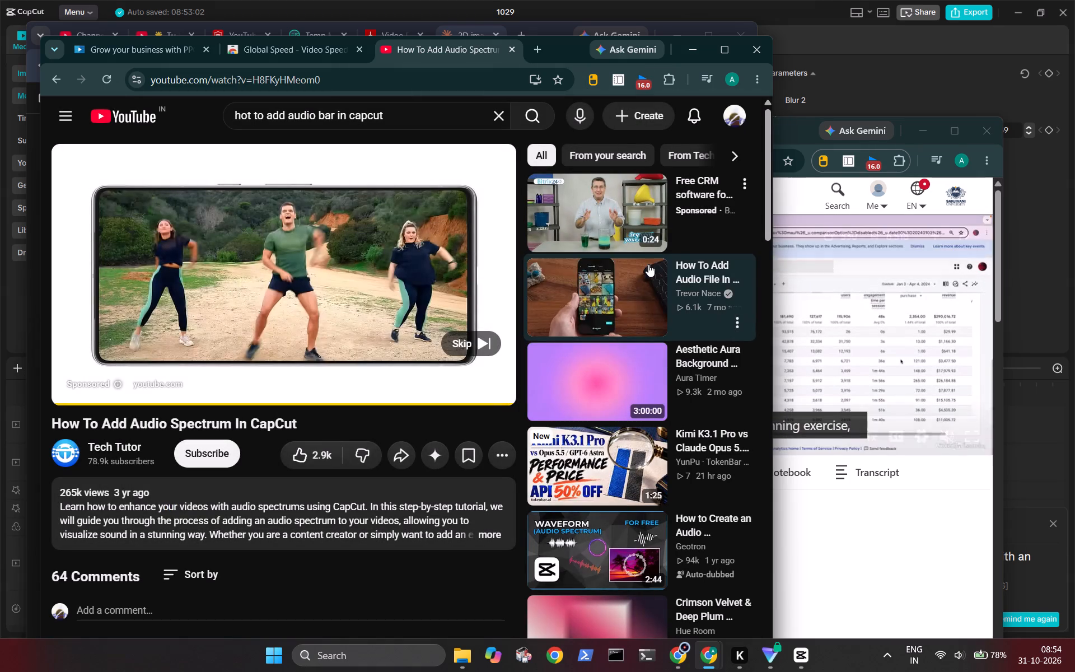
# Set the browser's video speed extension to 1.10 and skip the ad to start the audio spectrum tutorial.
pyautogui.click(641, 80)
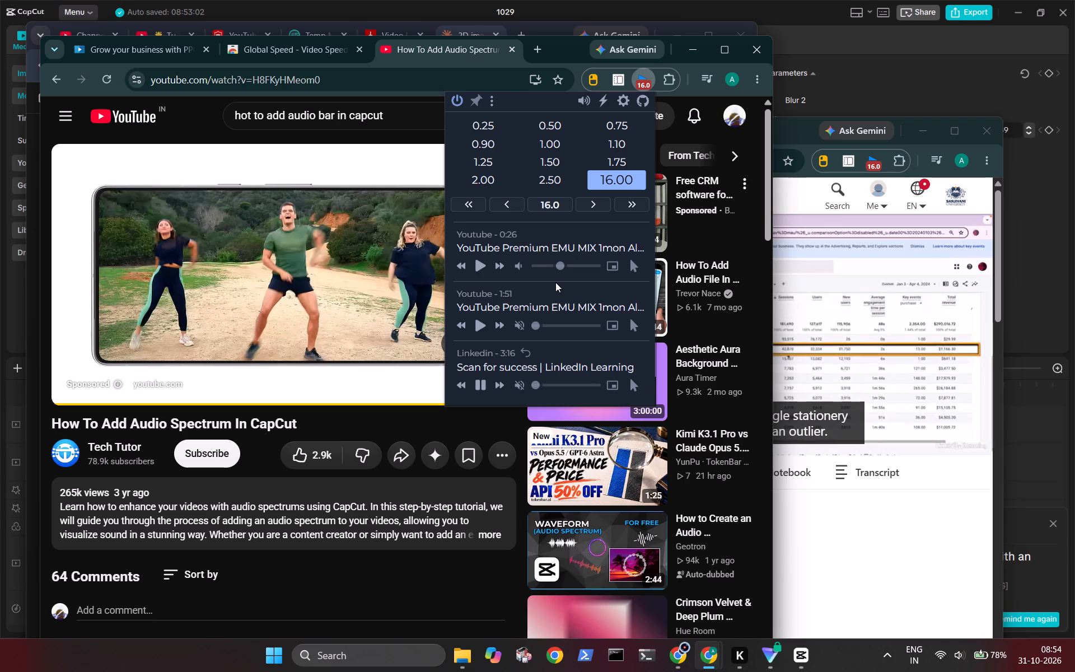
pyautogui.scroll(-1, 555, 282)
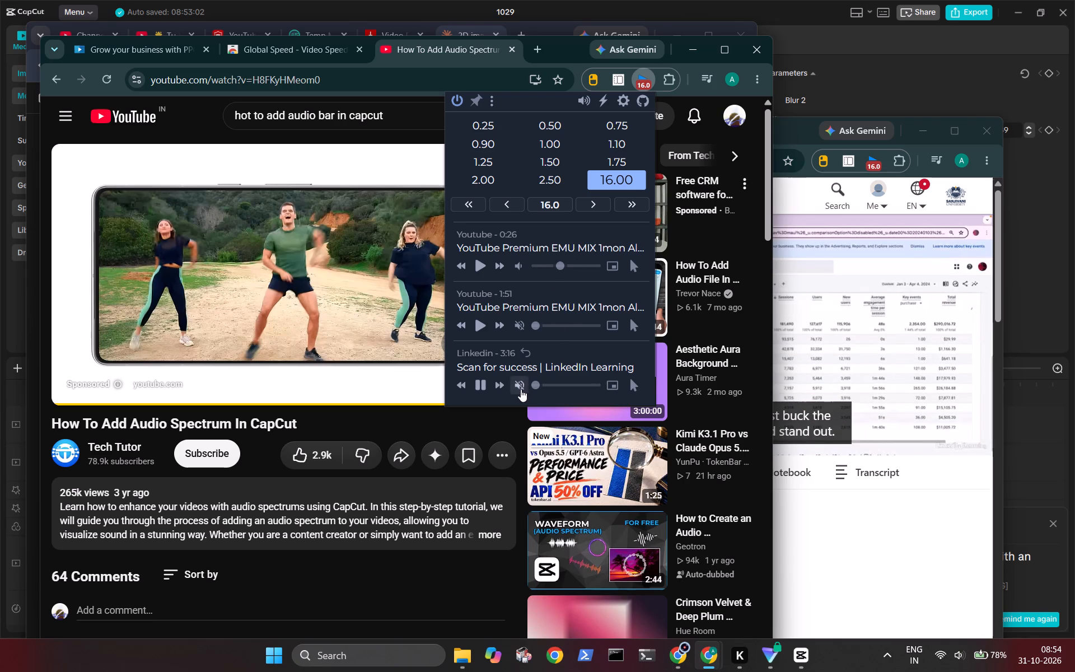
pyautogui.scroll(2, 576, 217)
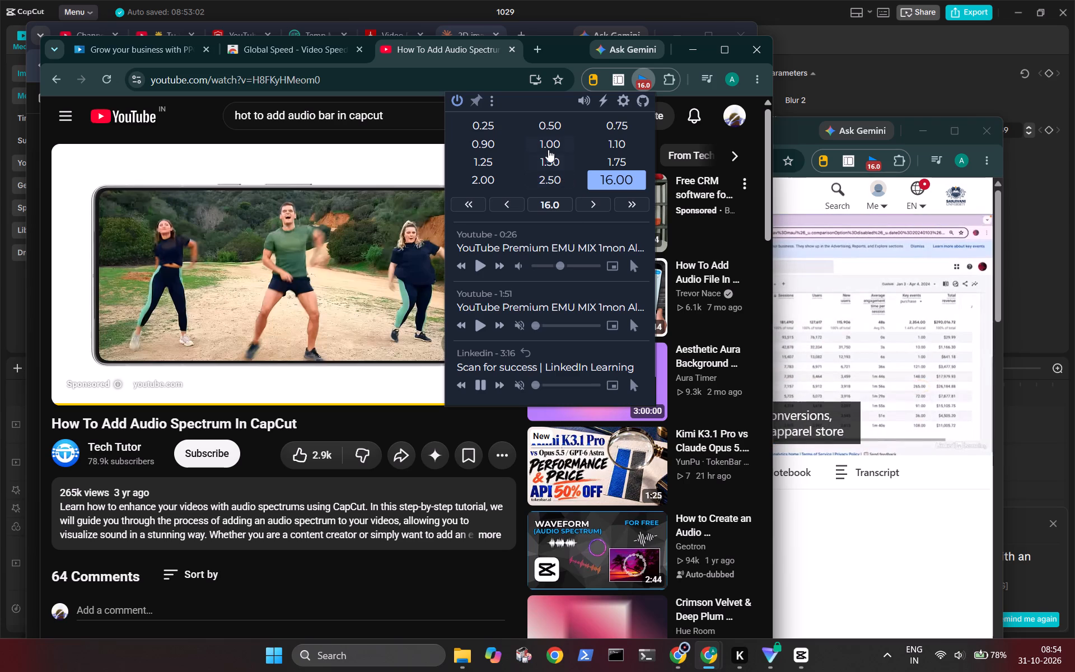
pyautogui.click(604, 142)
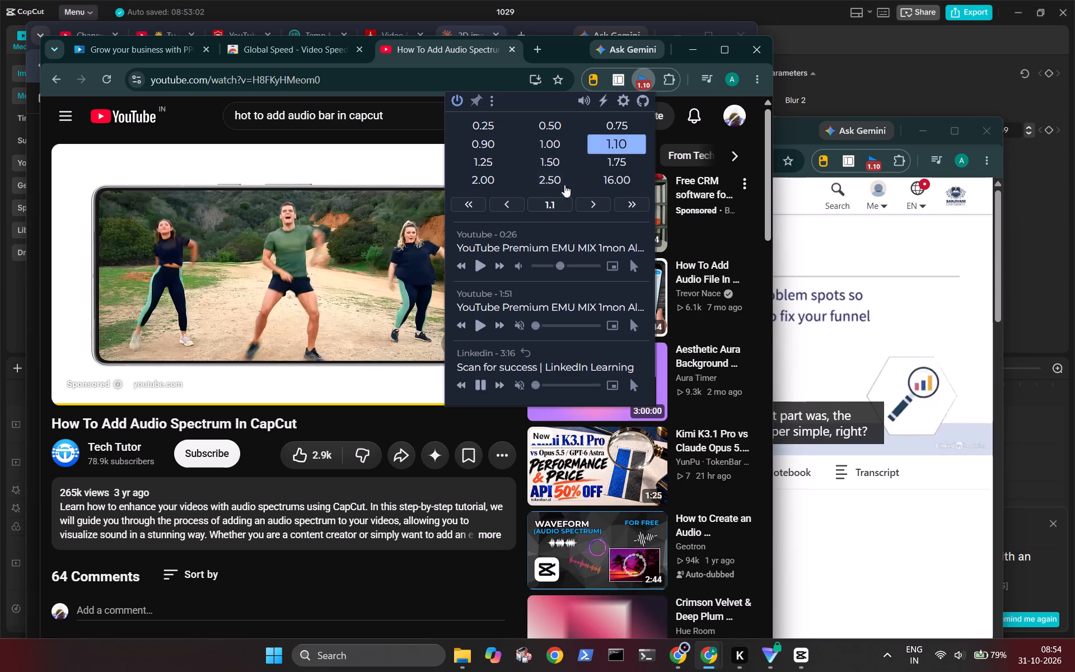
pyautogui.click(412, 135)
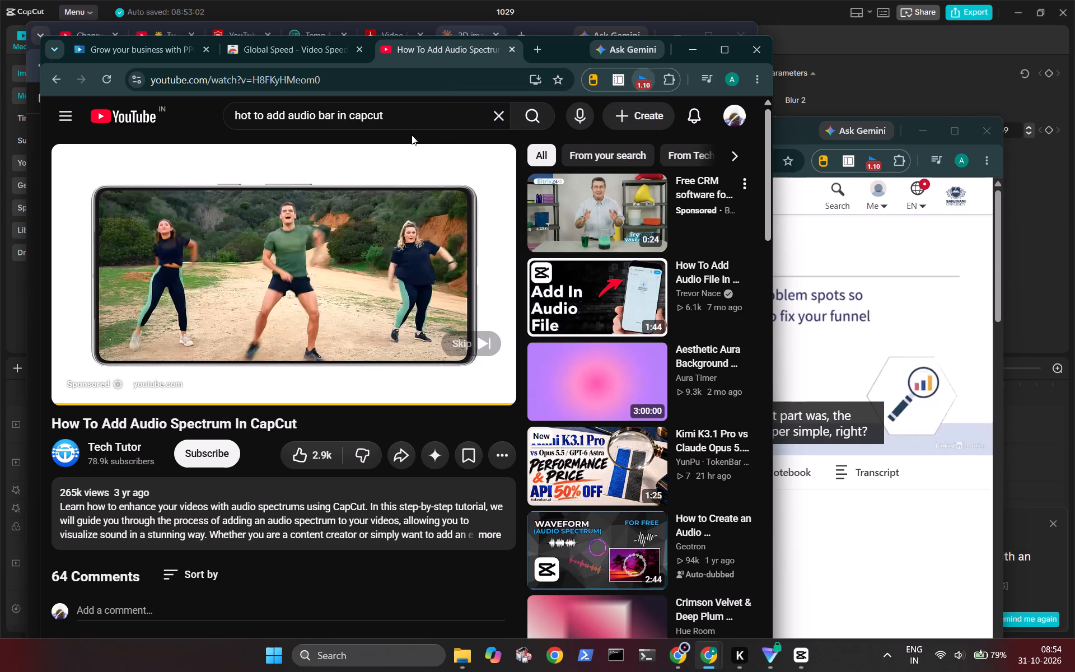
pyautogui.click(455, 347)
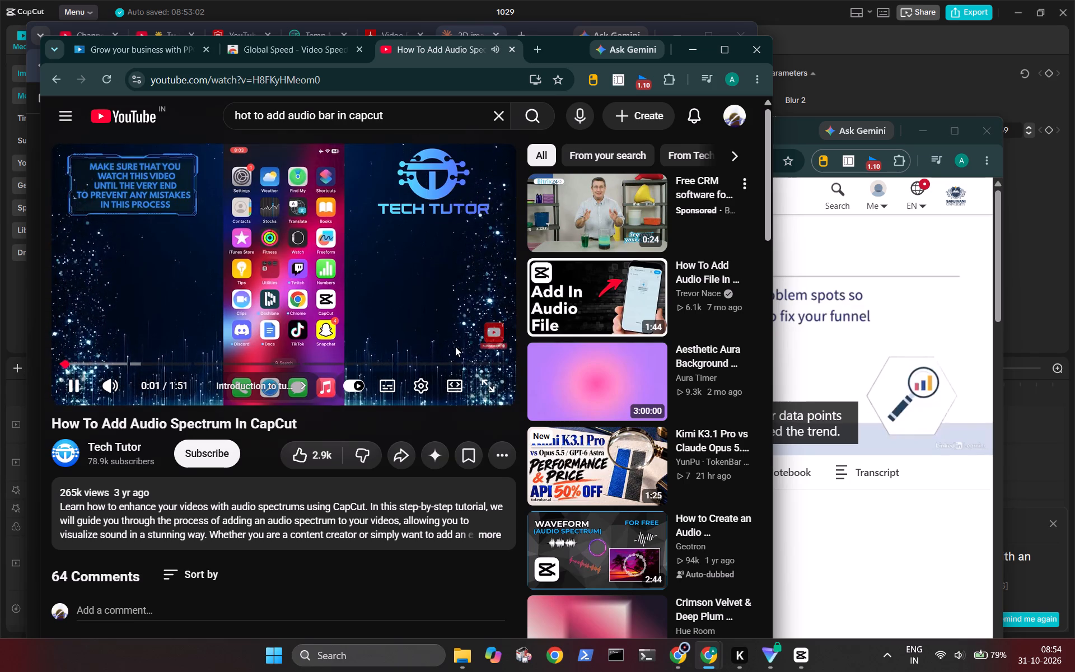
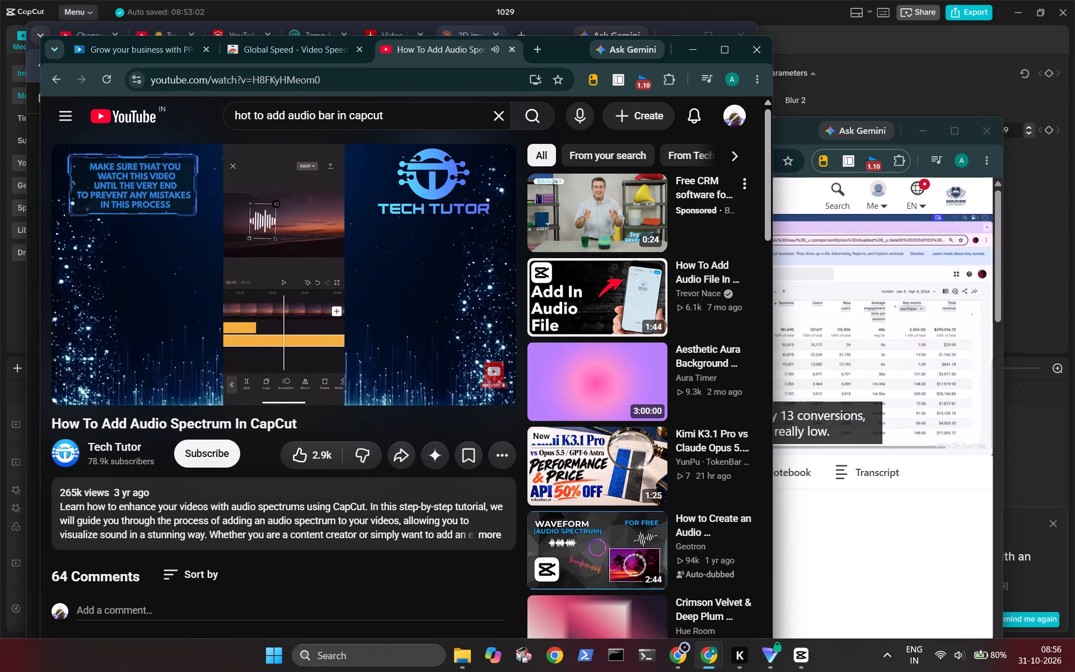
# Pause the audio spectrum tutorial video.
pyautogui.click(356, 241)
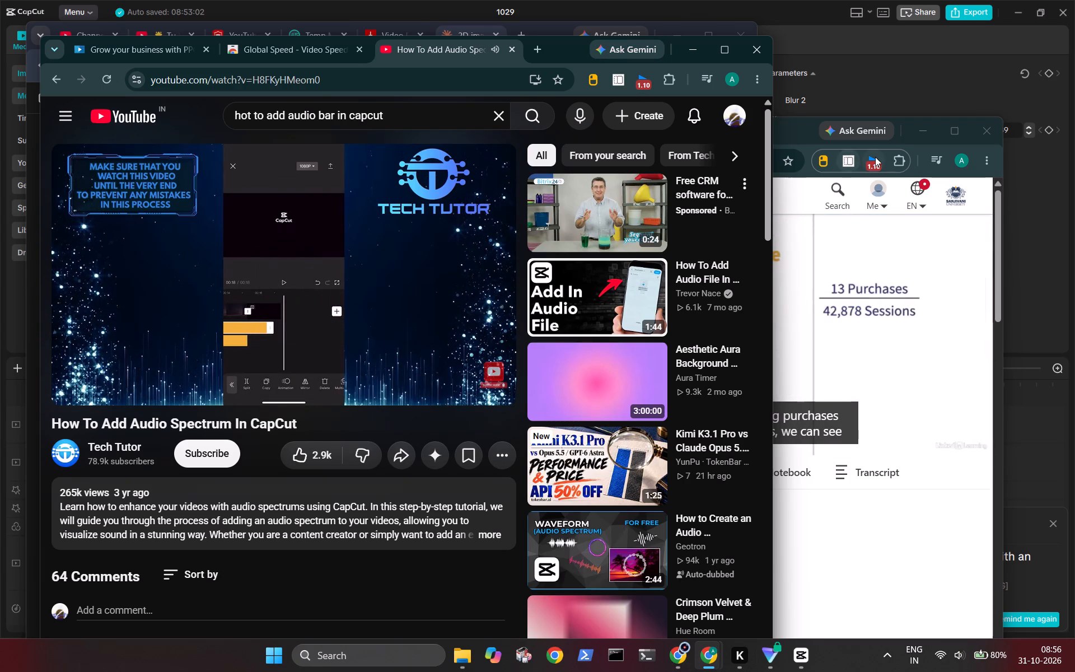
# Raise the speed extension to 8.09 for the LinkedIn Learning lesson "Identify where to start optimizing your funnel".
pyautogui.click(875, 157)
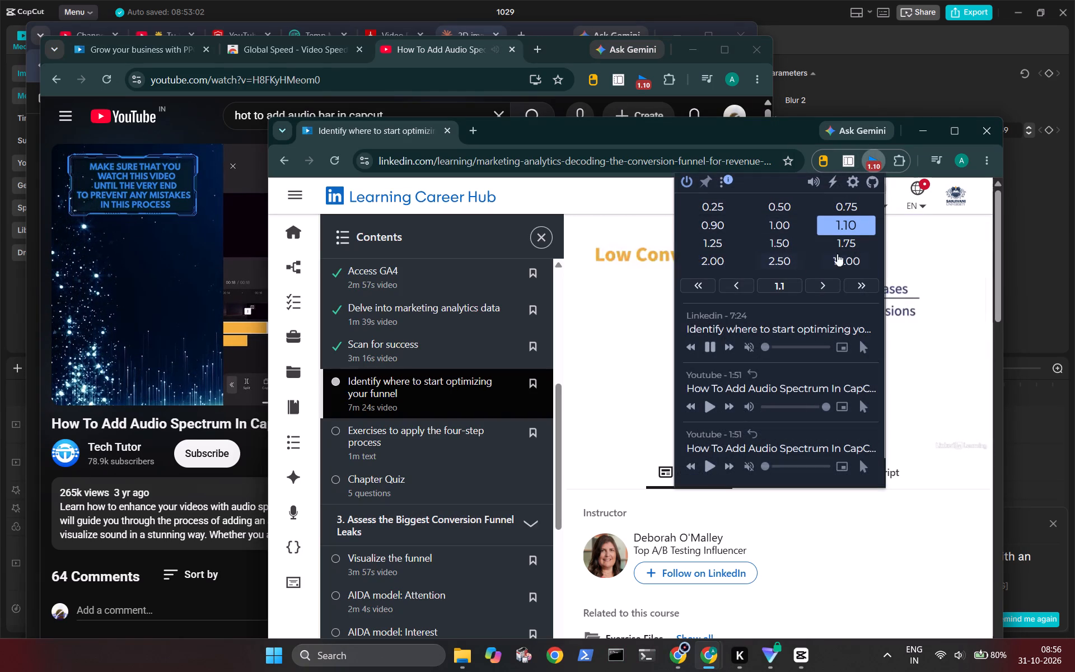
pyautogui.click(778, 264)
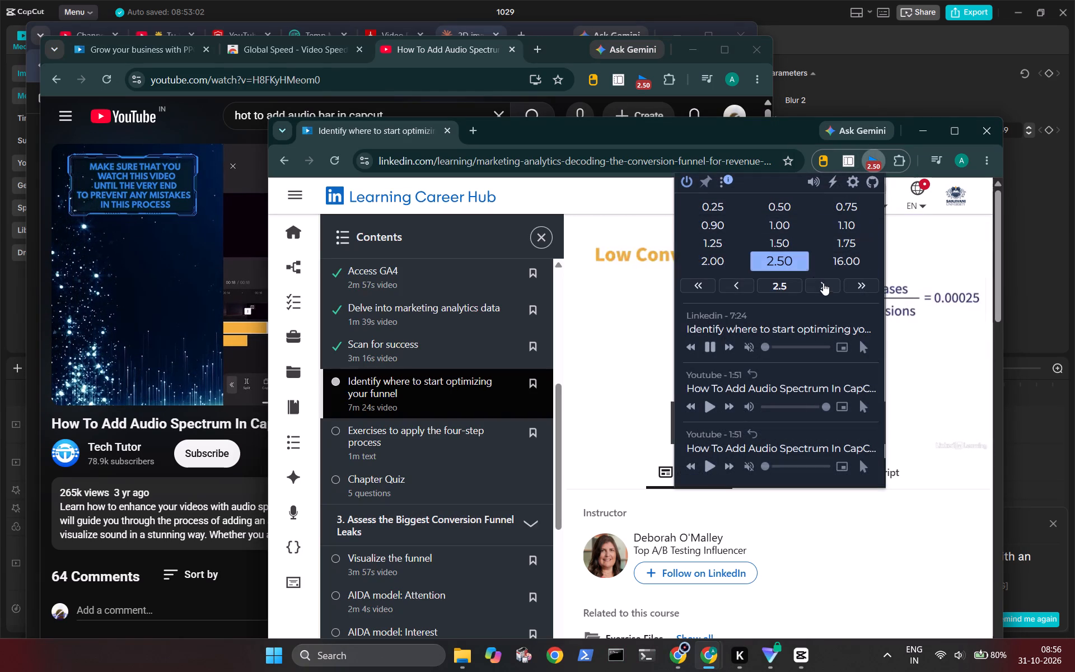
pyautogui.tripleClick(824, 284)
pyautogui.tripleClick(824, 284)
pyautogui.tripleClick(824, 284)
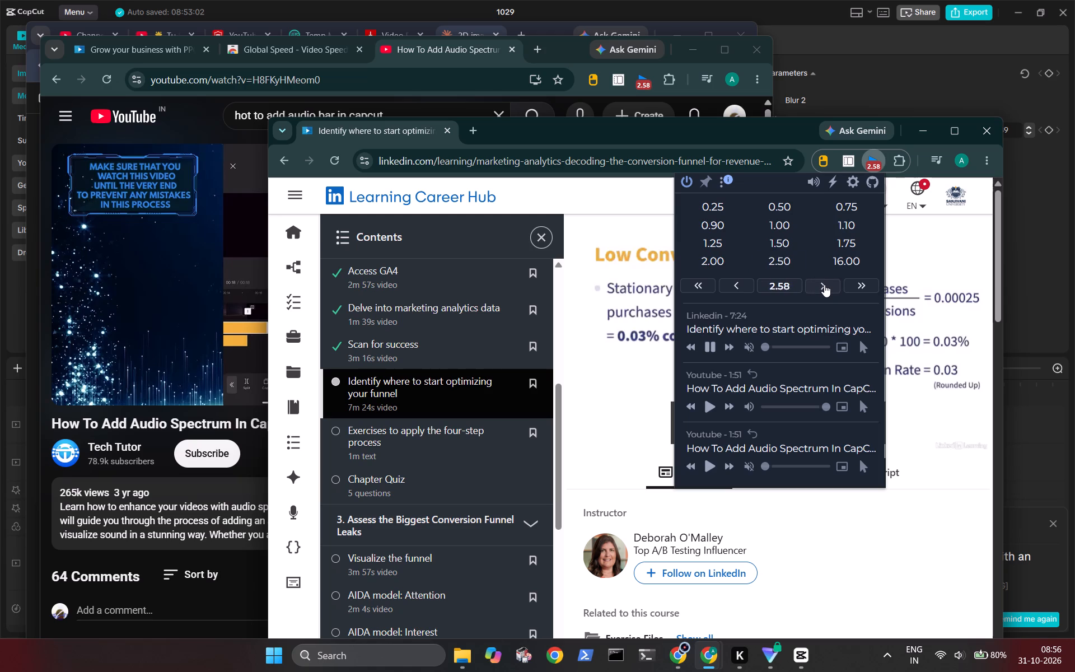
pyautogui.moveTo(824, 284); pyautogui.dragTo(867, 282)
pyautogui.click(867, 282)
pyautogui.tripleClick(867, 282)
pyautogui.tripleClick(867, 282)
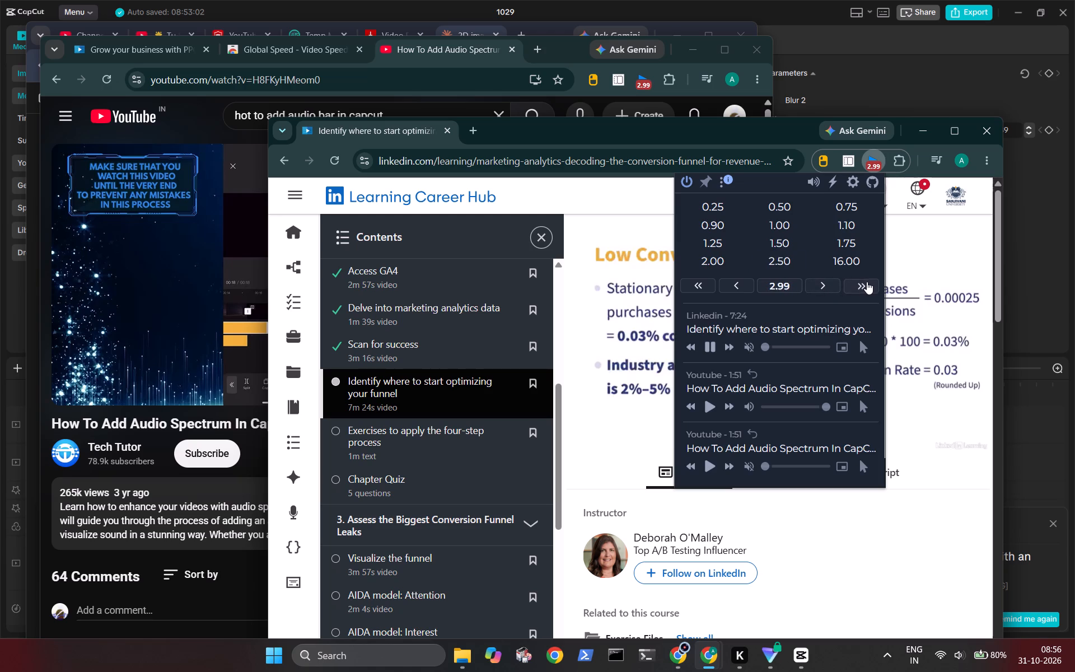
pyautogui.tripleClick(867, 282)
pyautogui.tripleClick(867, 282)
pyautogui.tripleClick(867, 282)
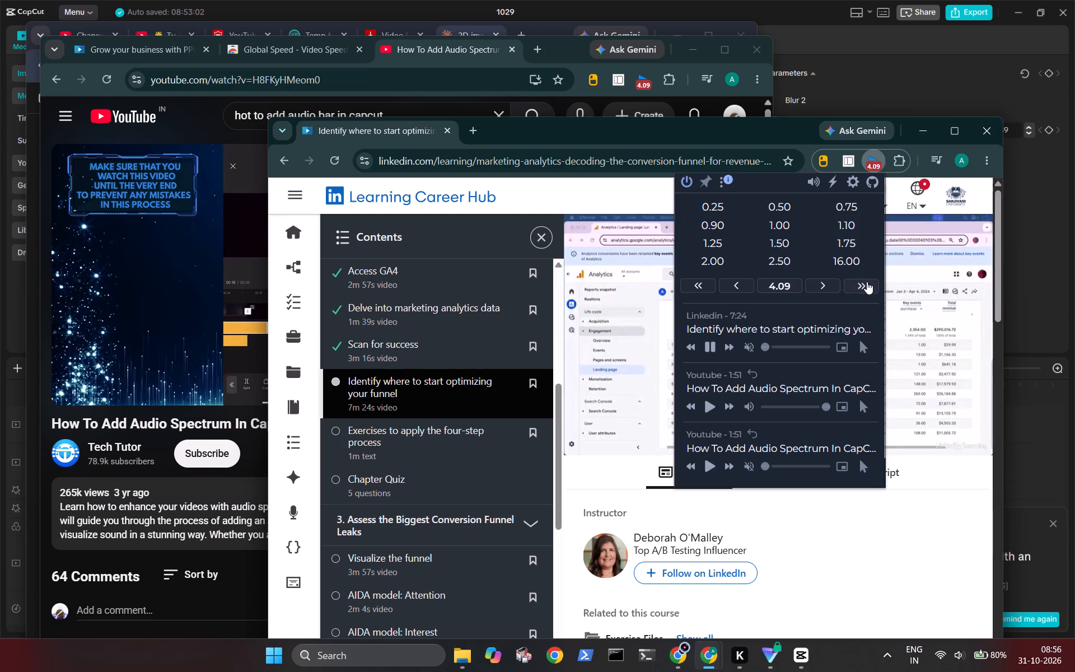
pyautogui.tripleClick(867, 282)
pyautogui.tripleClick(867, 282)
pyautogui.tripleClick(867, 282)
pyautogui.tripleClick(867, 282)
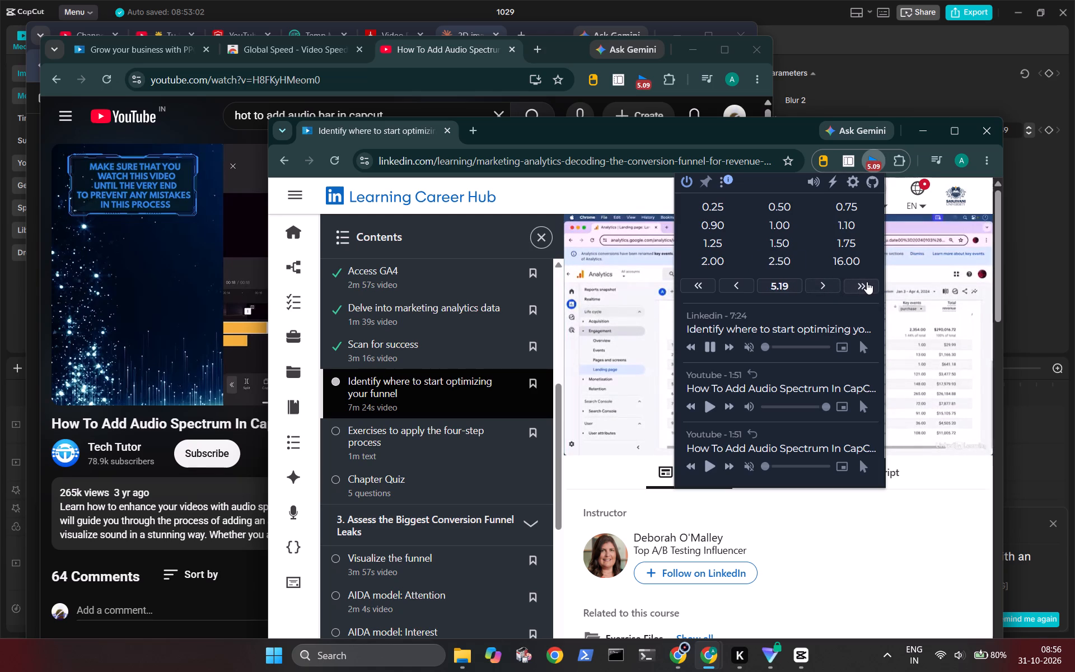
pyautogui.tripleClick(867, 282)
pyautogui.tripleClick(867, 282)
pyautogui.tripleClick(867, 282)
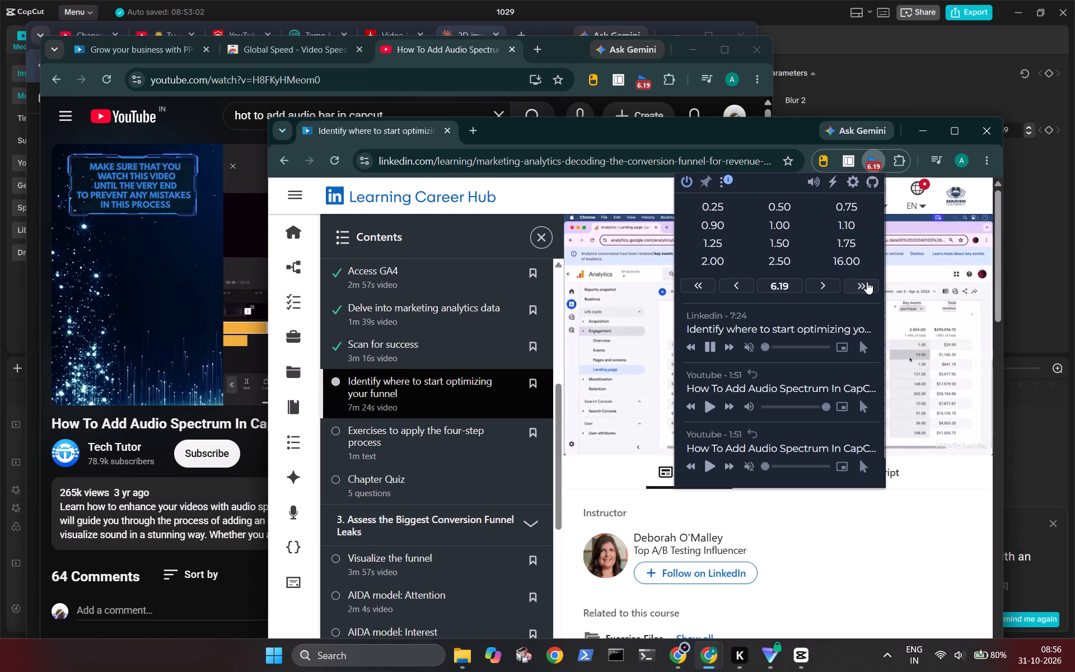
pyautogui.tripleClick(867, 282)
pyautogui.tripleClick(867, 282)
pyautogui.tripleClick(867, 282)
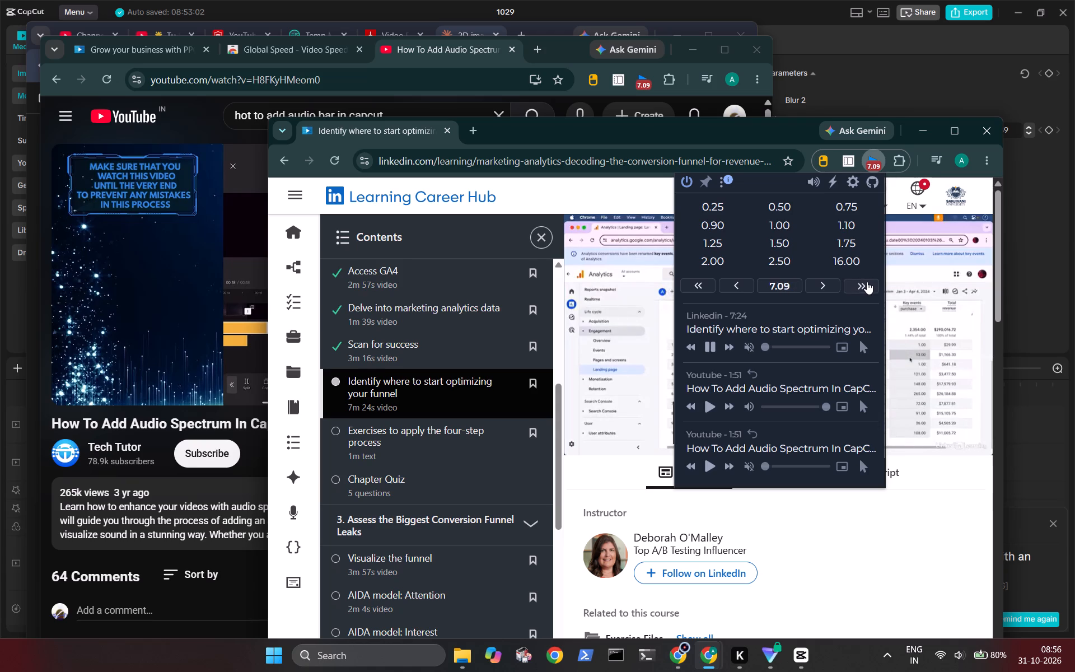
pyautogui.tripleClick(867, 282)
pyautogui.tripleClick(867, 282)
pyautogui.tripleClick(867, 282)
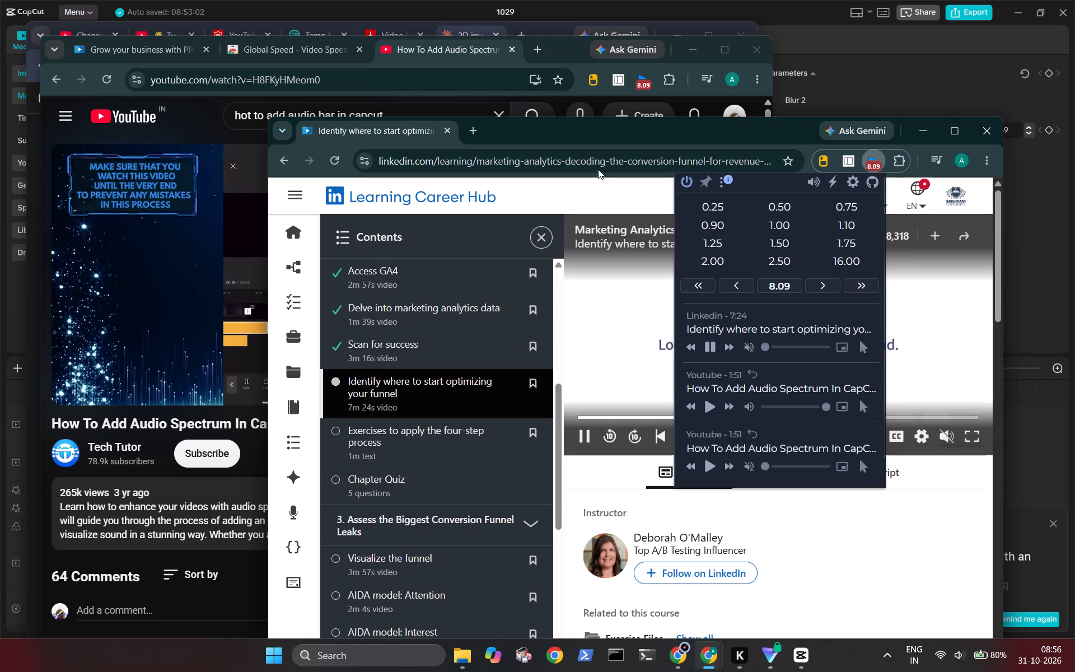
pyautogui.click(694, 51)
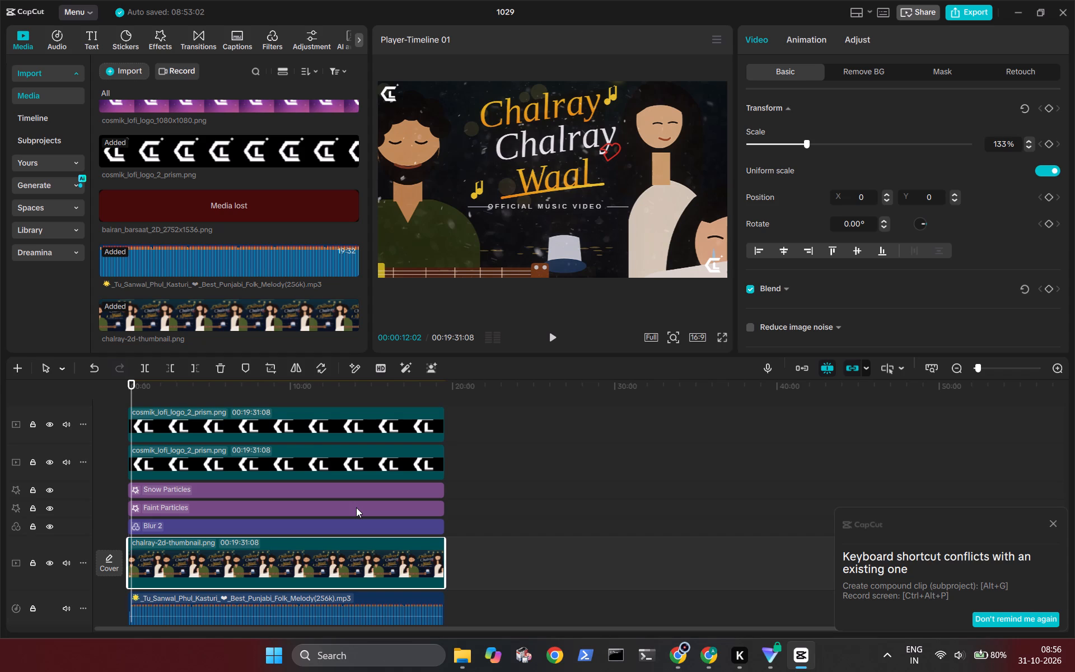
# Move the playhead to the start of the timeline and search the stickers for "audio spectrum".
pyautogui.moveTo(134, 398); pyautogui.dragTo(67, 384)
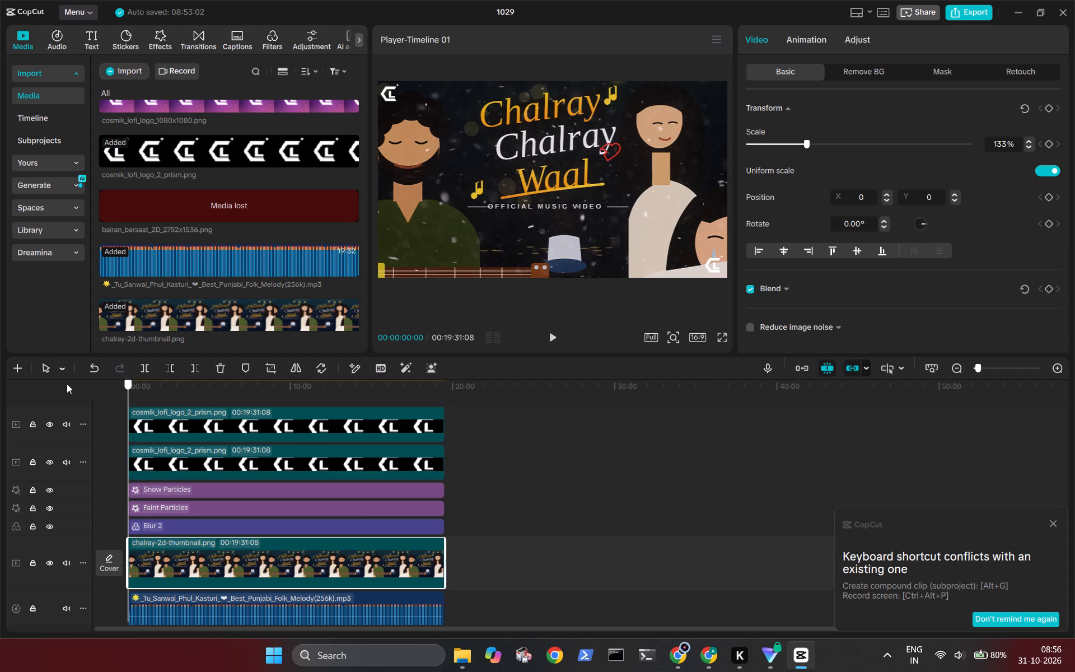
pyautogui.moveTo(67, 384); pyautogui.dragTo(59, 385)
pyautogui.click(129, 40)
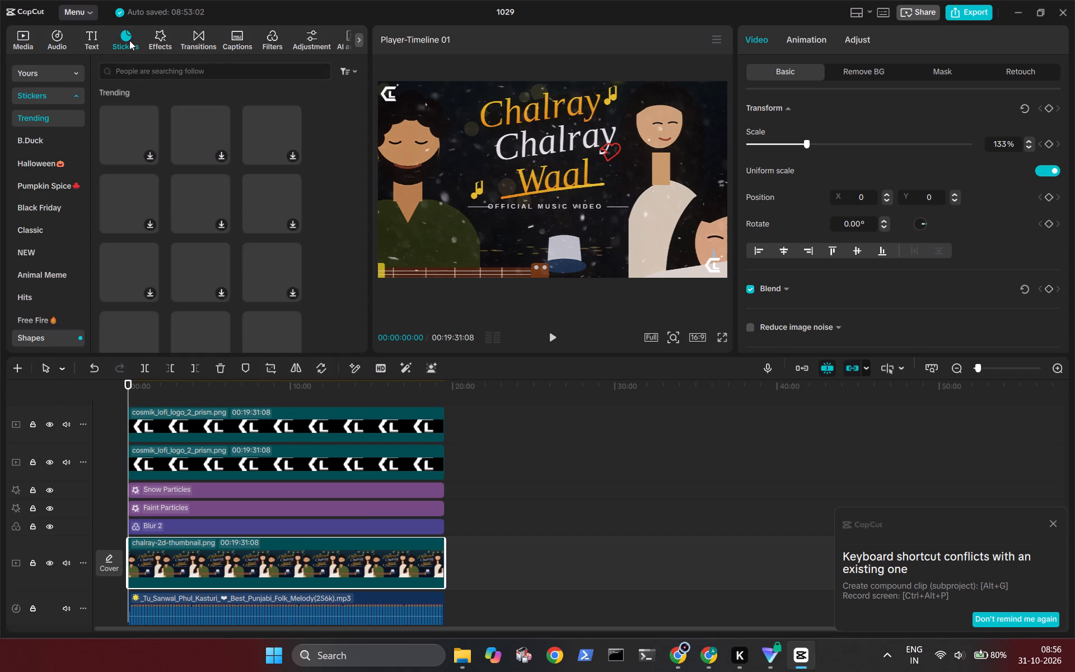
pyautogui.click(167, 70)
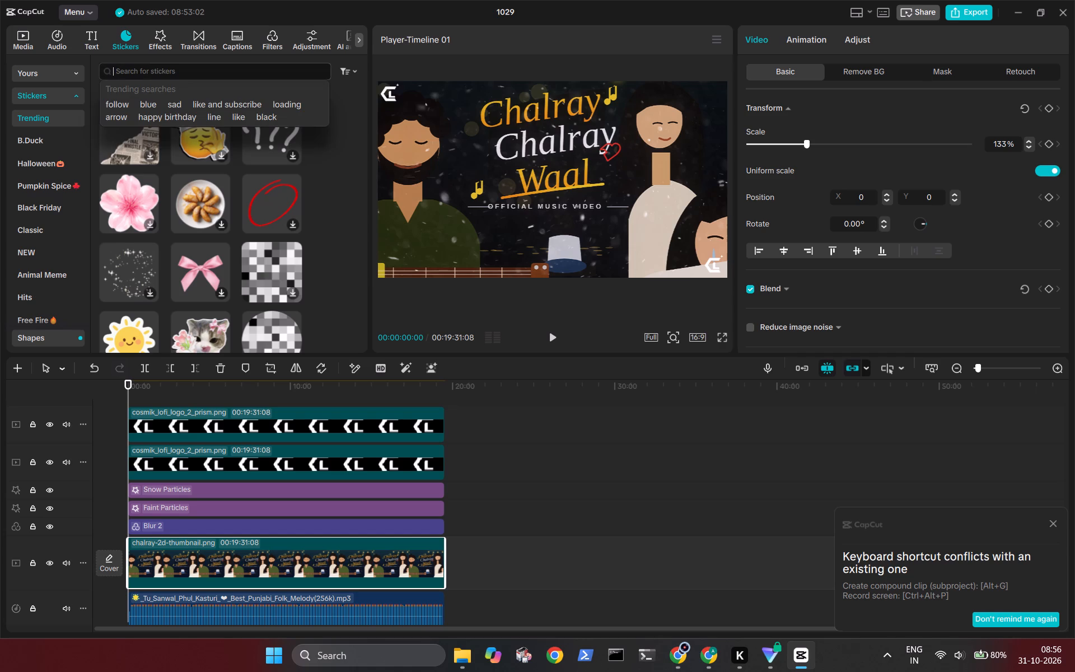
pyautogui.write('audio')
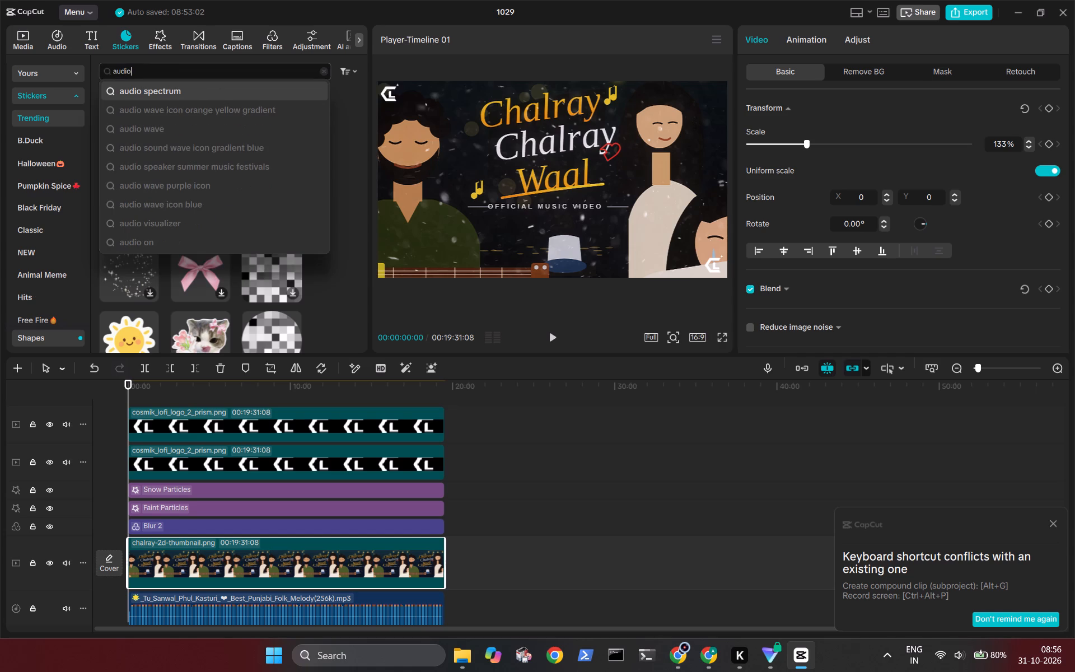
pyautogui.click(169, 93)
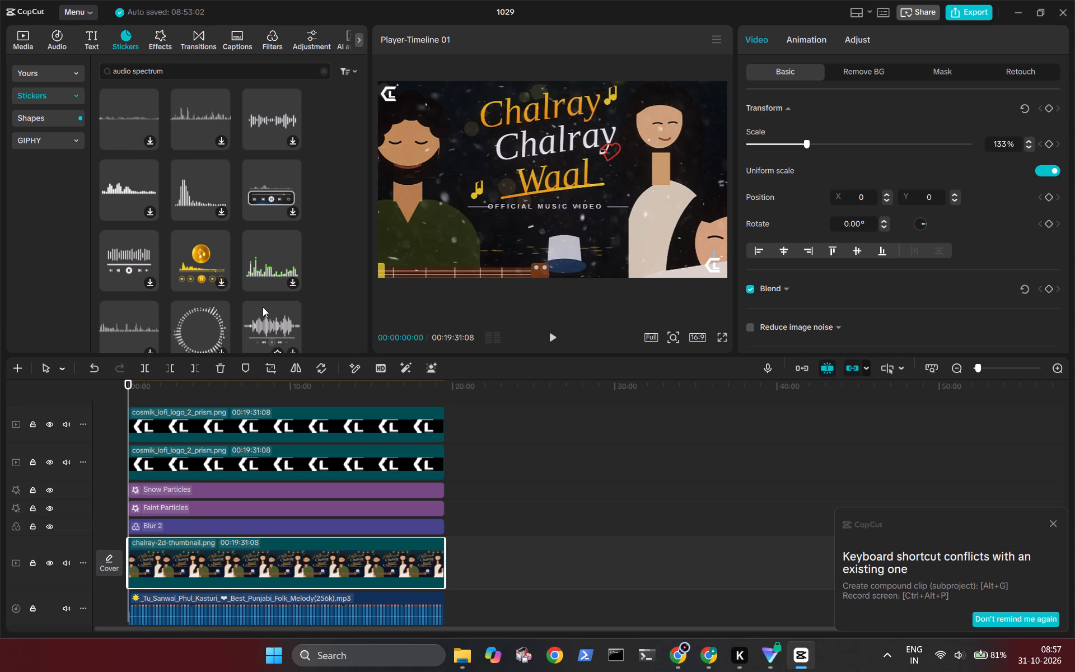
# Download the white waveform sticker at the end of the first results row, mark it as a favorite, and add it at the timeline start.
pyautogui.click(297, 140)
pyautogui.click(293, 140)
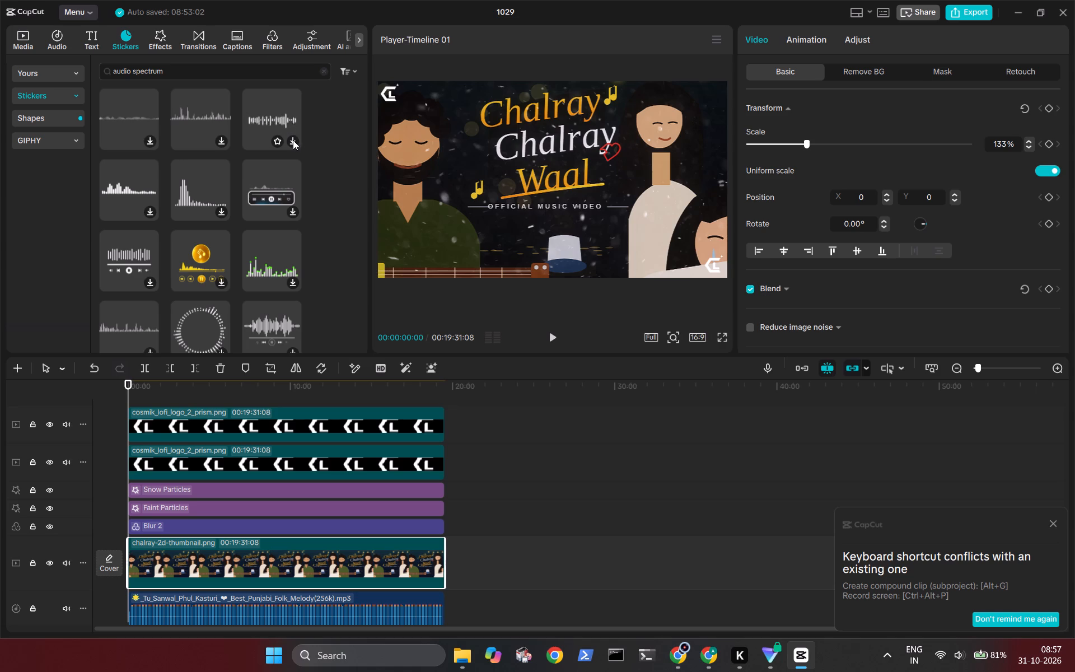
pyautogui.doubleClick(293, 140)
pyautogui.click(277, 142)
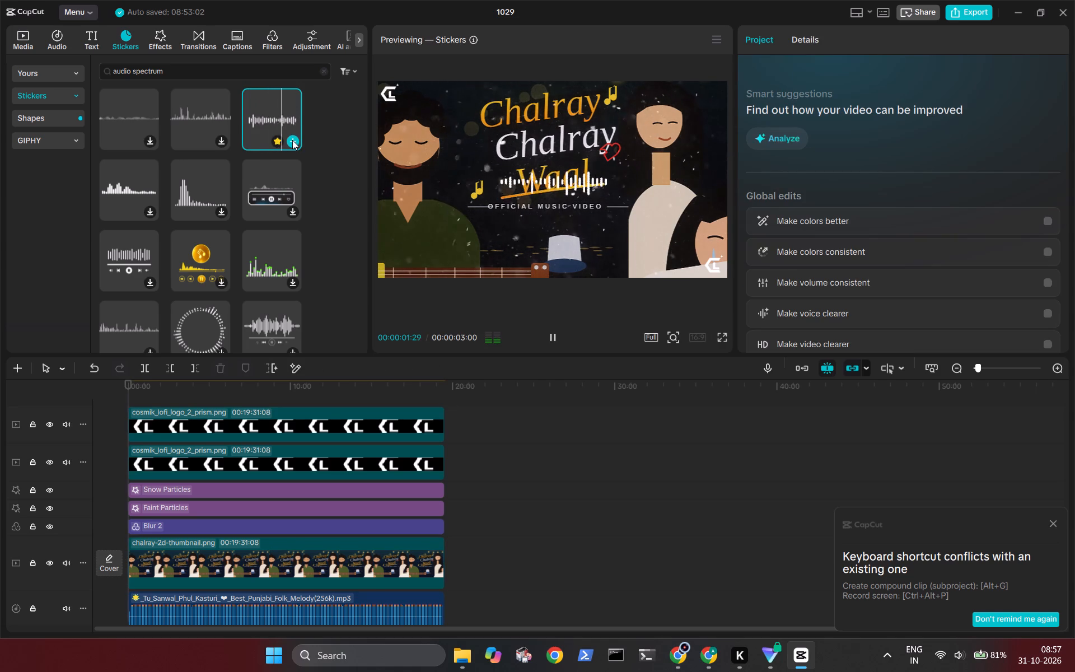
pyautogui.click(292, 140)
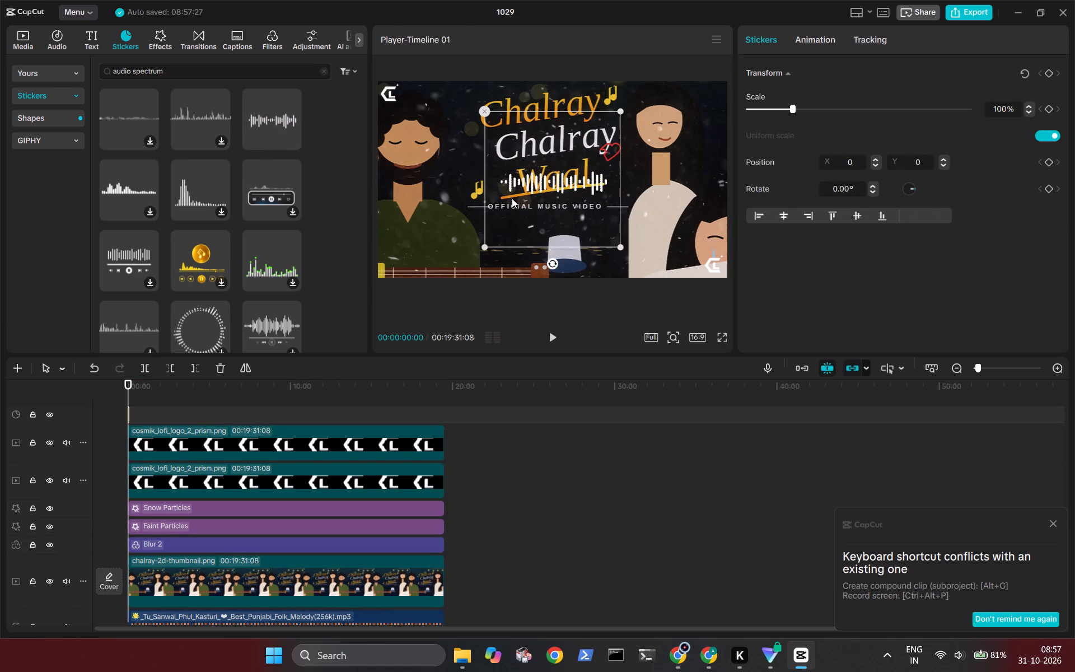
# Move the waveform sticker below the "OFFICIAL MUSIC VIDEO" line, horizontally centered at position X 0, Y -435.
pyautogui.moveTo(541, 170); pyautogui.dragTo(539, 217)
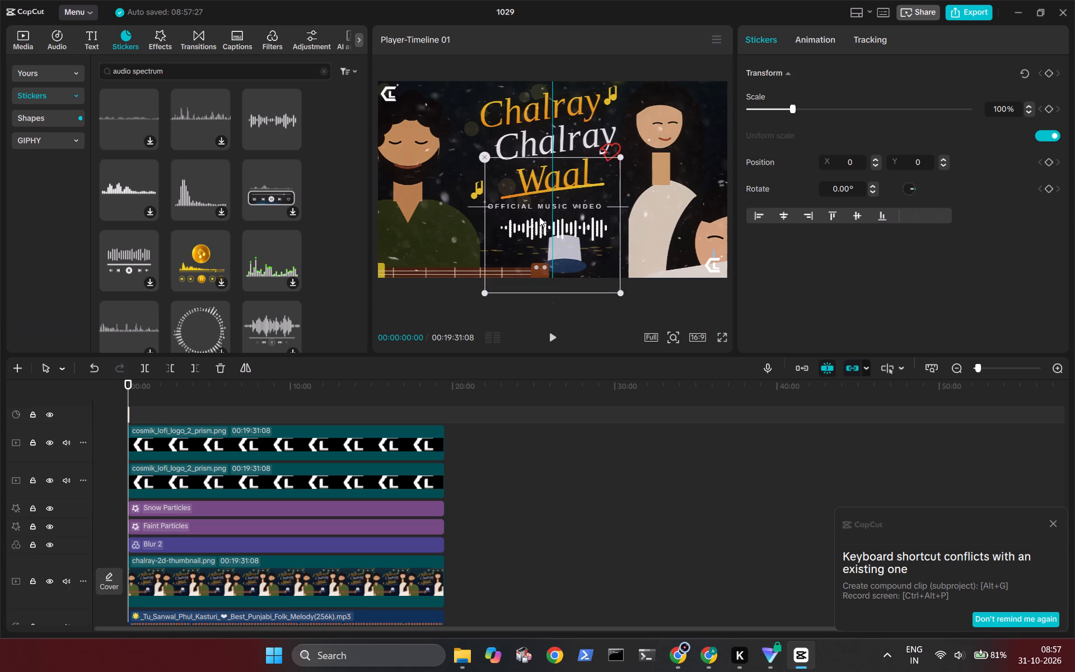
pyautogui.moveTo(539, 217); pyautogui.dragTo(537, 212)
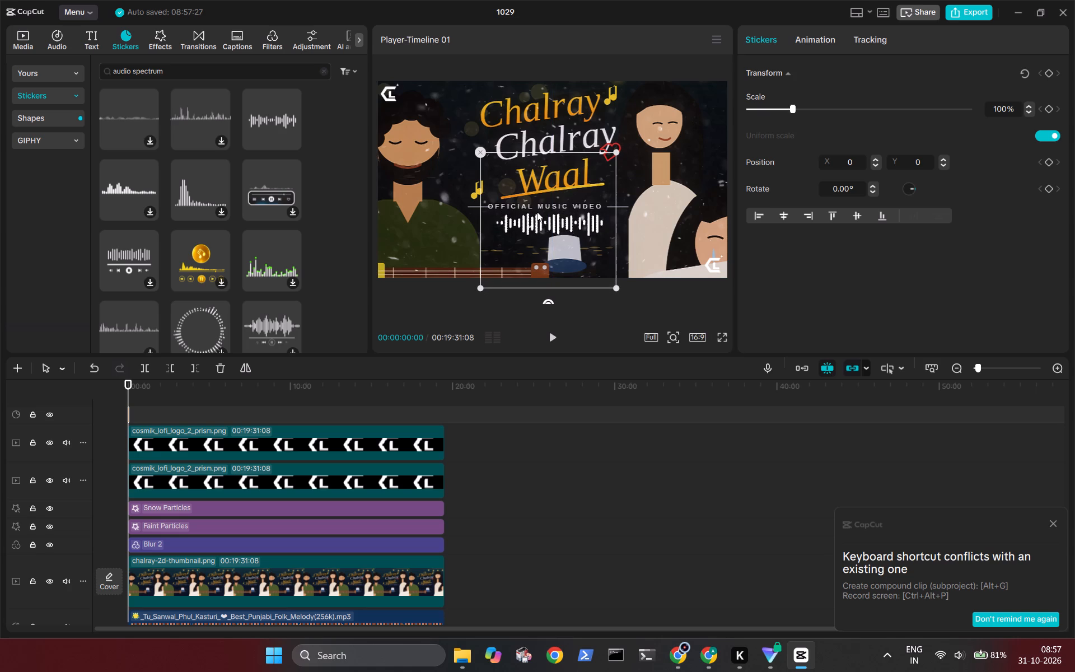
pyautogui.moveTo(537, 212); pyautogui.dragTo(538, 211)
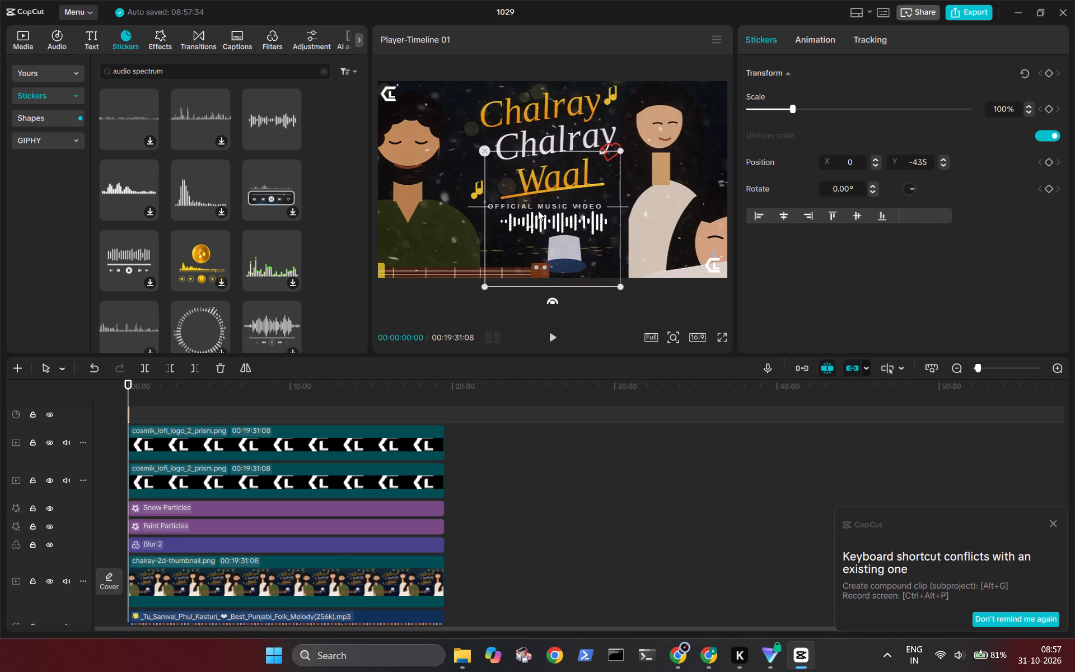
# Extend the waveform sticker from the timeline start past the end of the logo clips, to about 21 min 14 s.
pyautogui.click(525, 482)
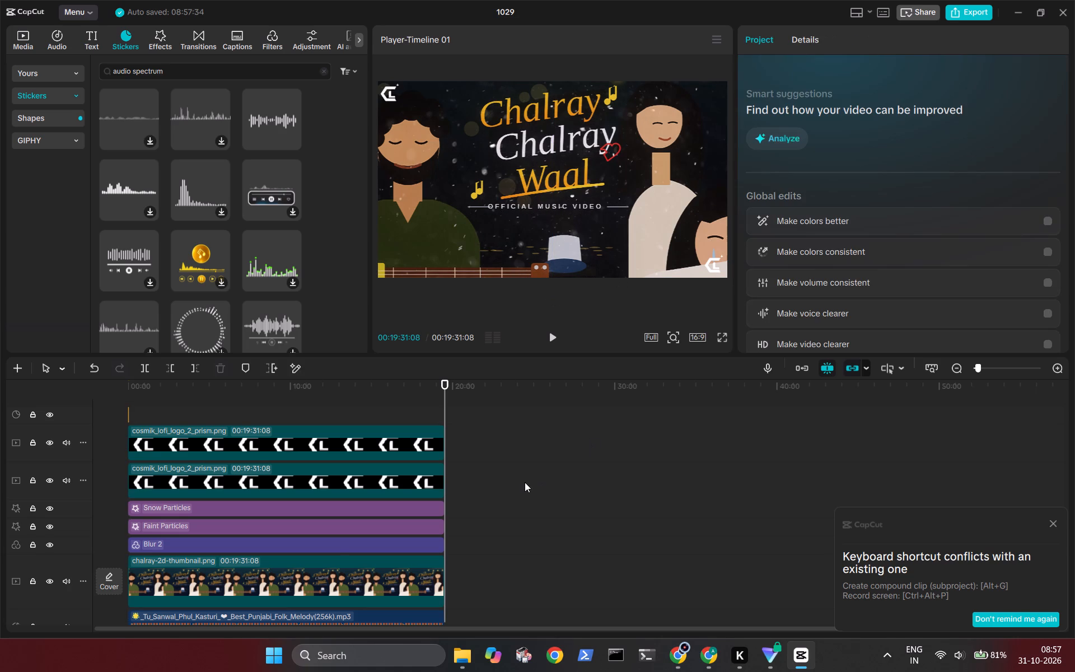
pyautogui.click(232, 412)
pyautogui.moveTo(232, 412); pyautogui.dragTo(13, 404)
pyautogui.scroll(1, 289, 500)
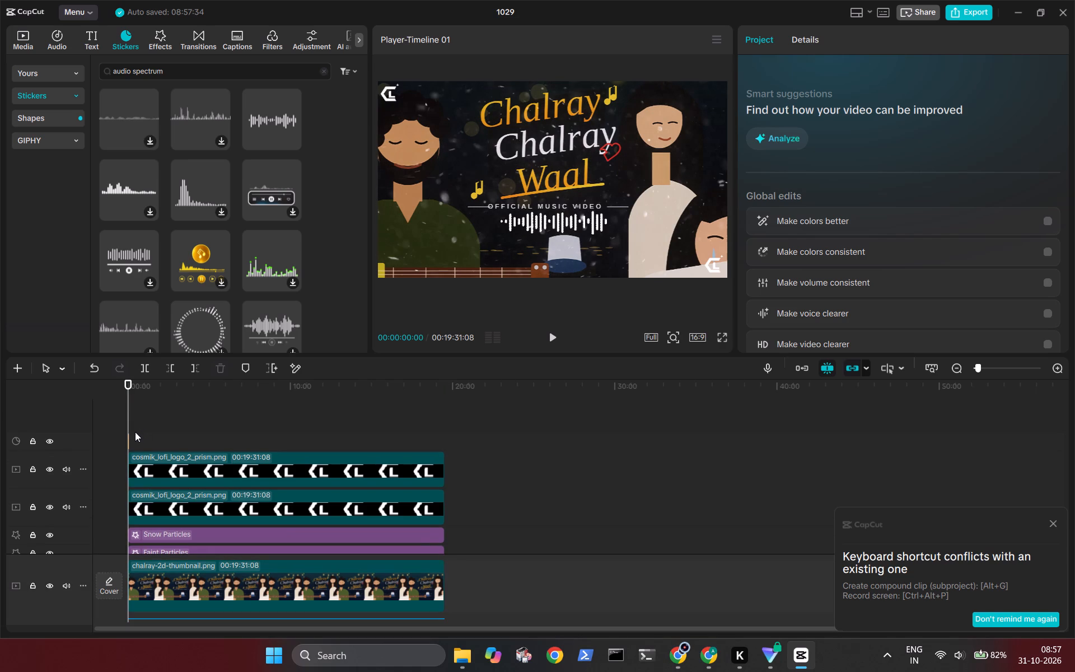
pyautogui.click(127, 438)
pyautogui.moveTo(130, 438); pyautogui.dragTo(188, 439)
pyautogui.keyDown('ctrl'); pyautogui.scroll(3, 133, 432); pyautogui.keyUp('ctrl')
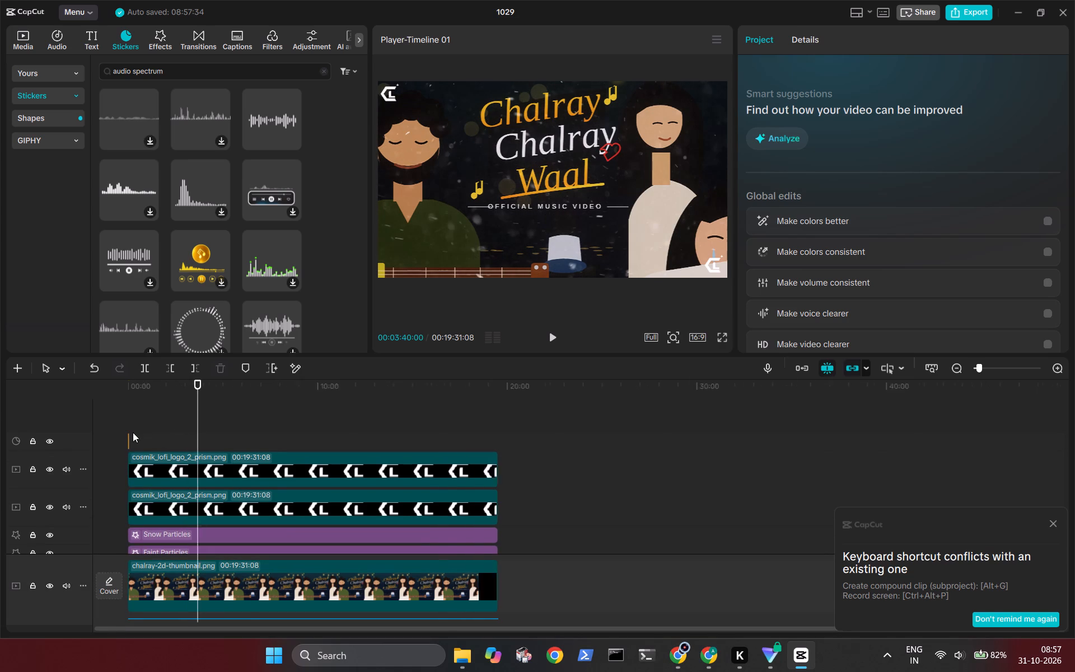
pyautogui.keyDown('ctrl'); pyautogui.scroll(14, 133, 432); pyautogui.keyUp('ctrl')
pyautogui.hscroll(1, 133, 432)
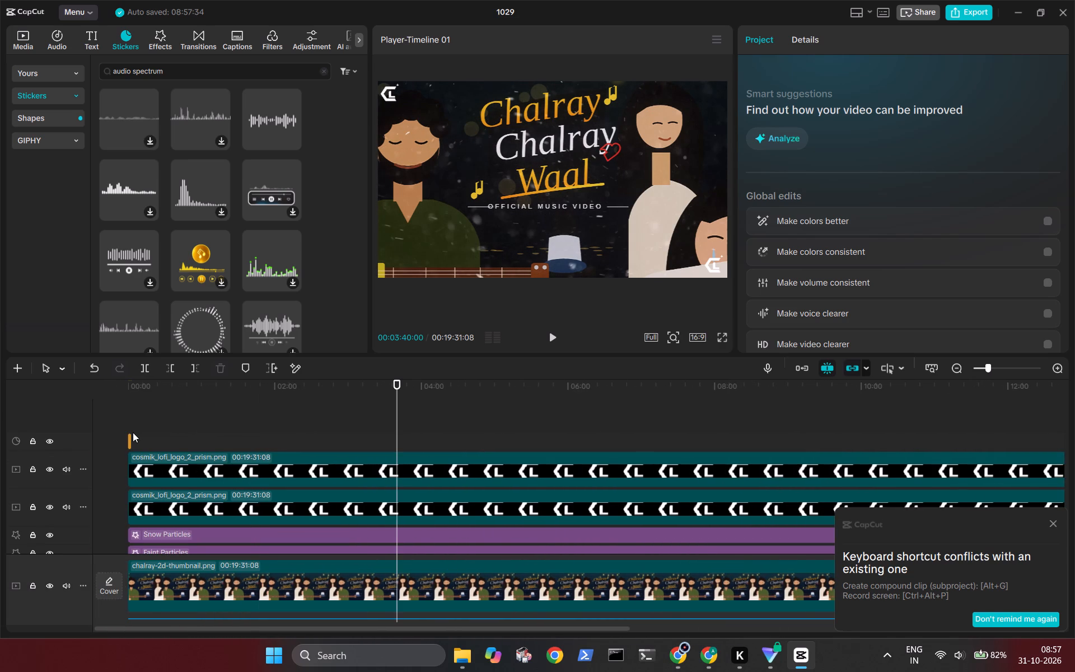
pyautogui.hscroll(1, 133, 432)
pyautogui.click(128, 435)
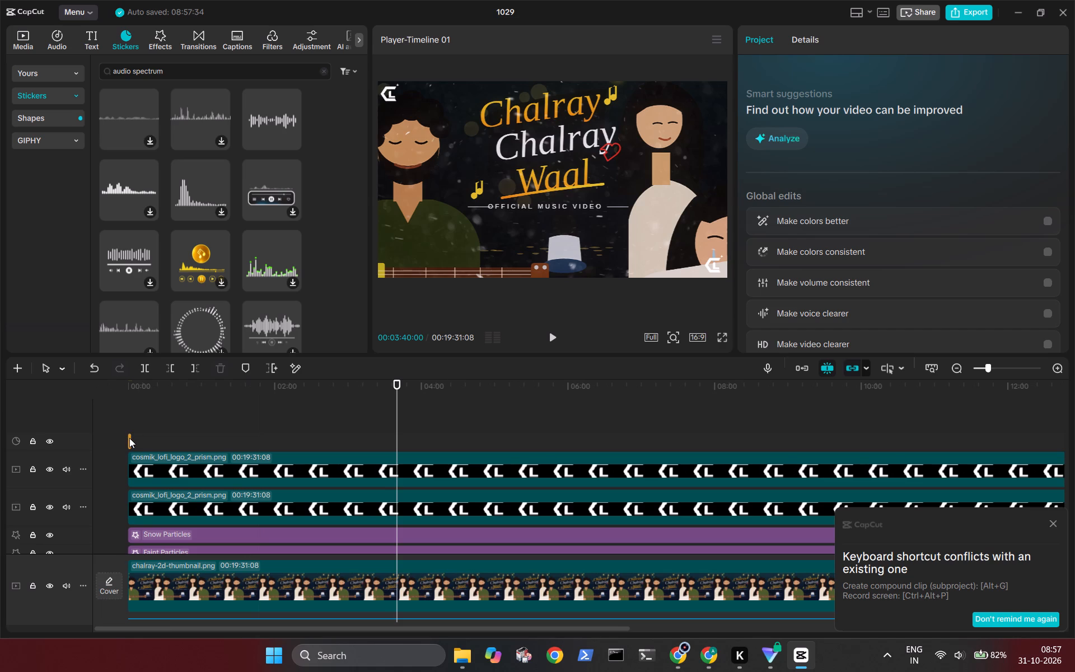
pyautogui.click(129, 438)
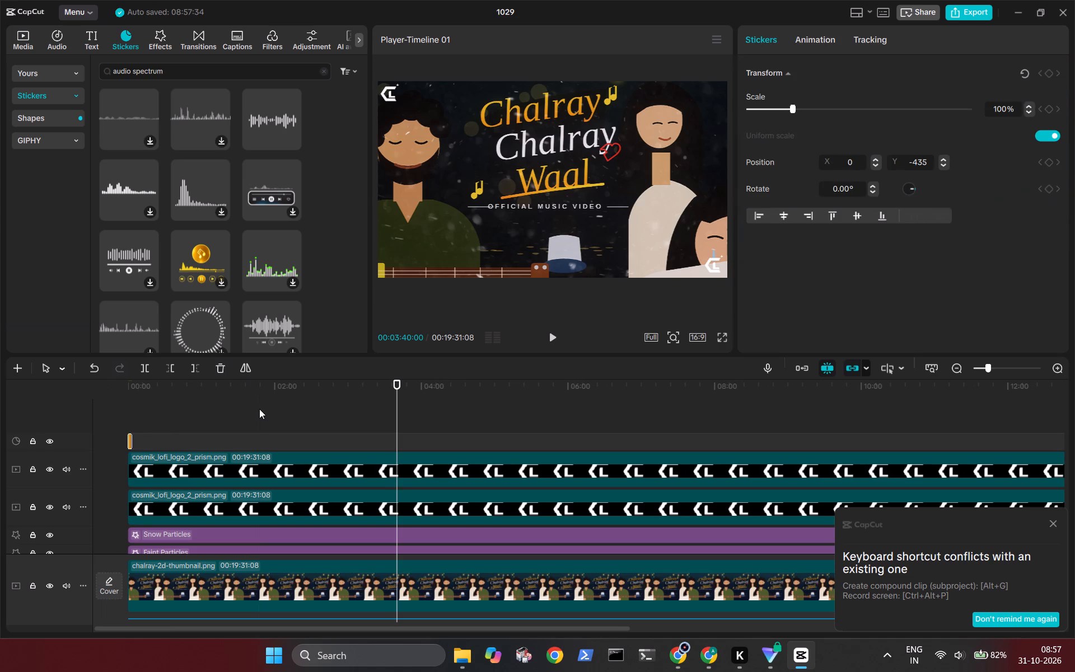
pyautogui.moveTo(132, 440); pyautogui.dragTo(320, 442)
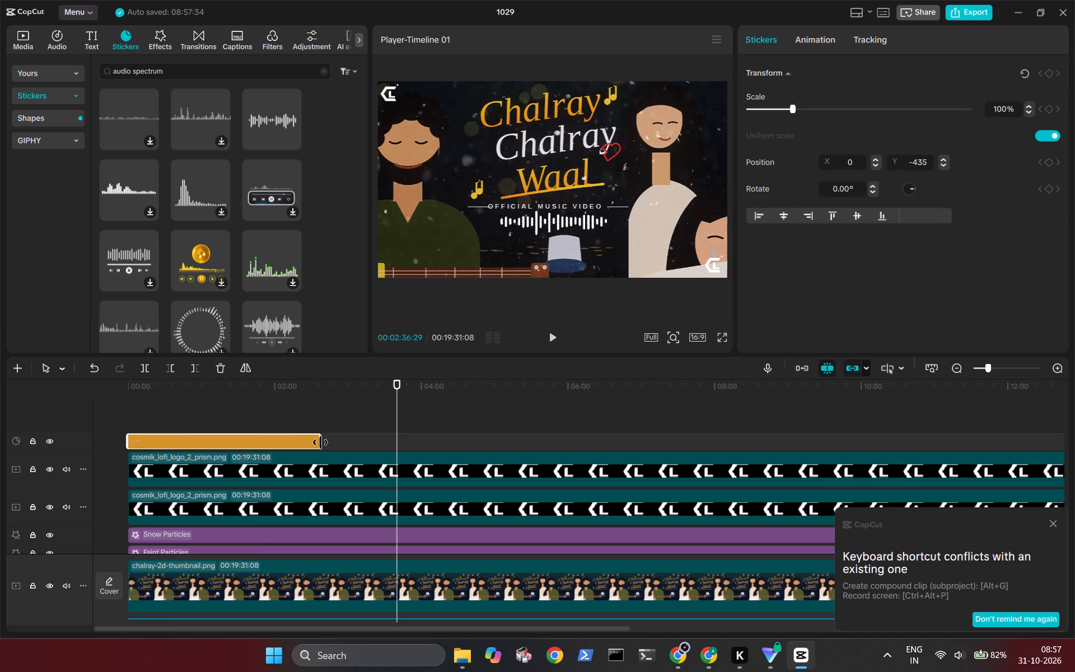
pyautogui.moveTo(320, 442); pyautogui.dragTo(422, 444)
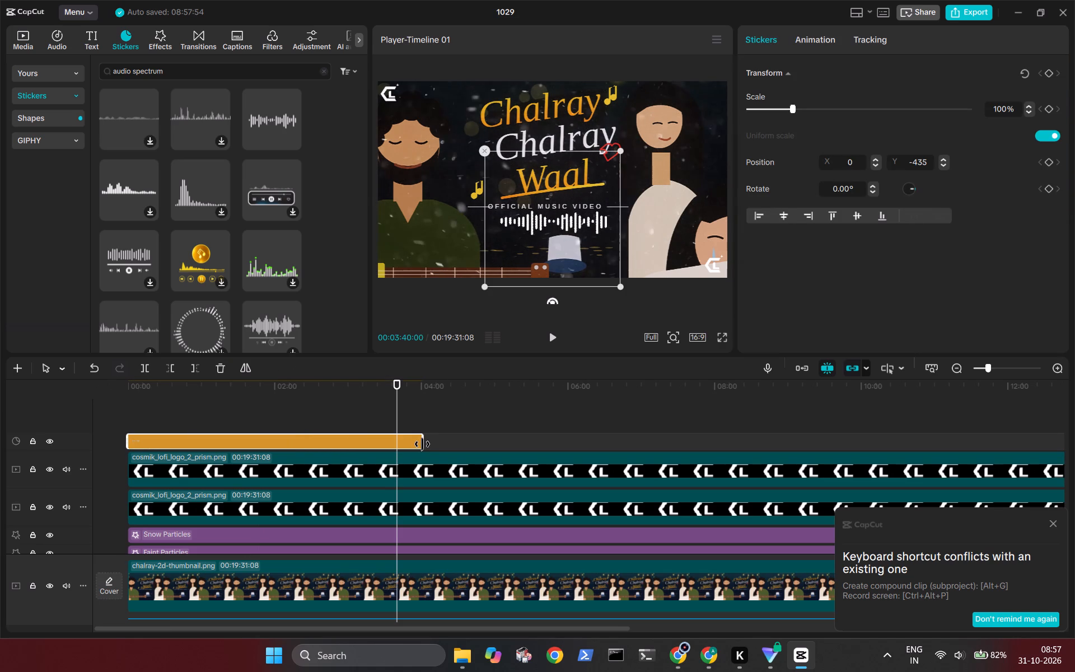
pyautogui.moveTo(422, 444); pyautogui.dragTo(765, 438)
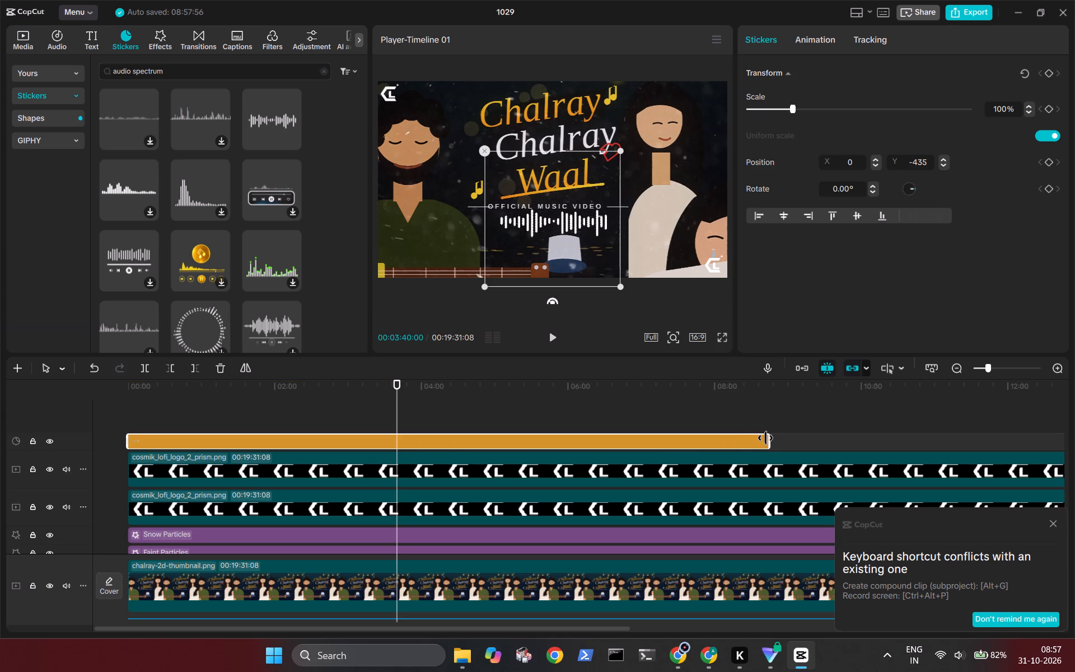
pyautogui.click(765, 438)
pyautogui.keyDown('ctrl'); pyautogui.scroll(-15, 765, 438); pyautogui.keyUp('ctrl')
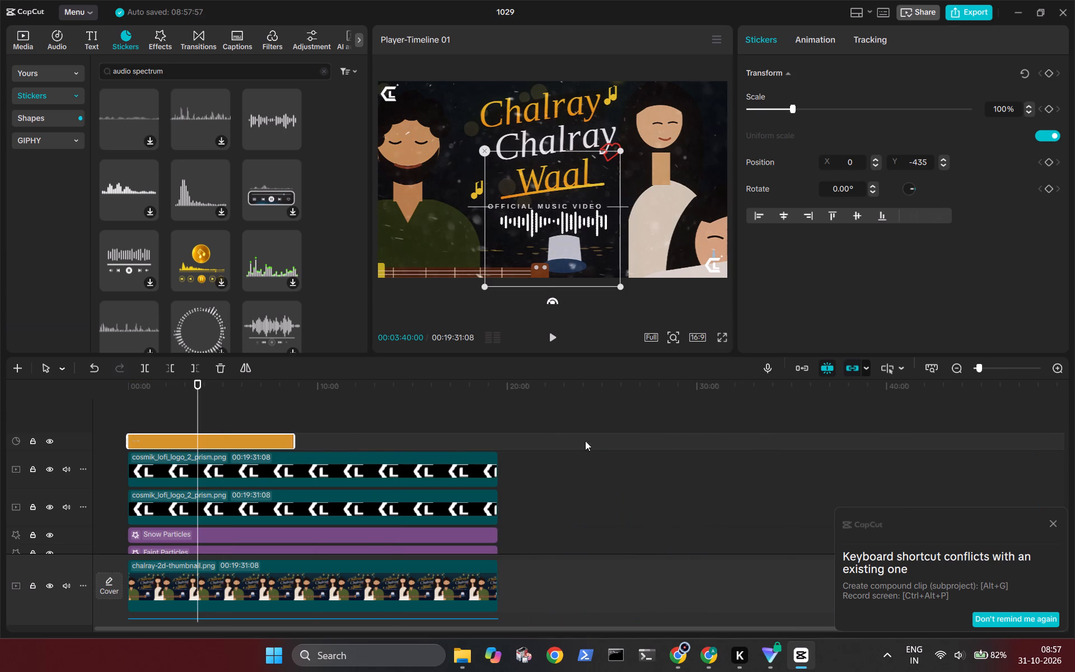
pyautogui.moveTo(297, 441); pyautogui.dragTo(524, 453)
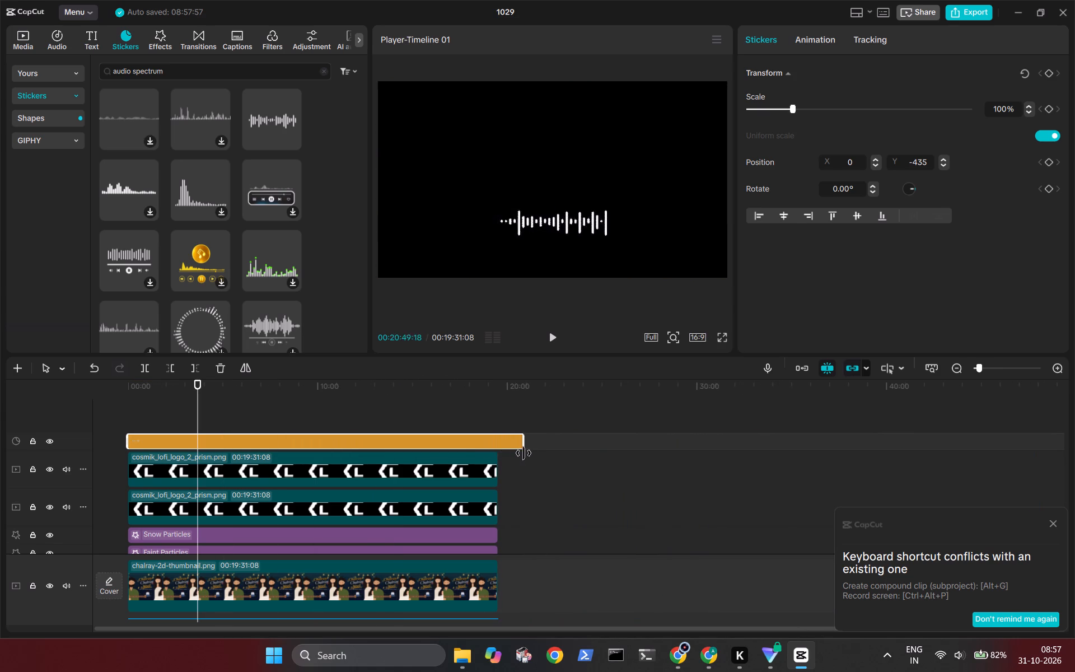
pyautogui.moveTo(524, 453); pyautogui.dragTo(530, 453)
# Trim the end of the waveform sticker to the end of the logo clips at 00:19:31:08.
pyautogui.click(443, 469)
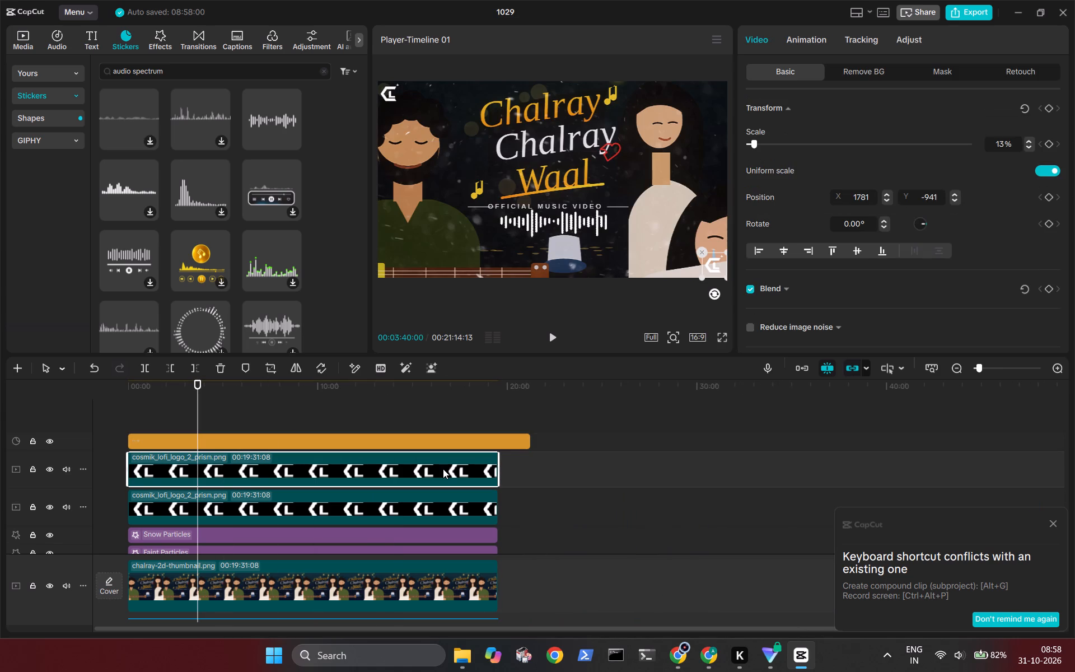
pyautogui.press('Down')
pyautogui.click(525, 437)
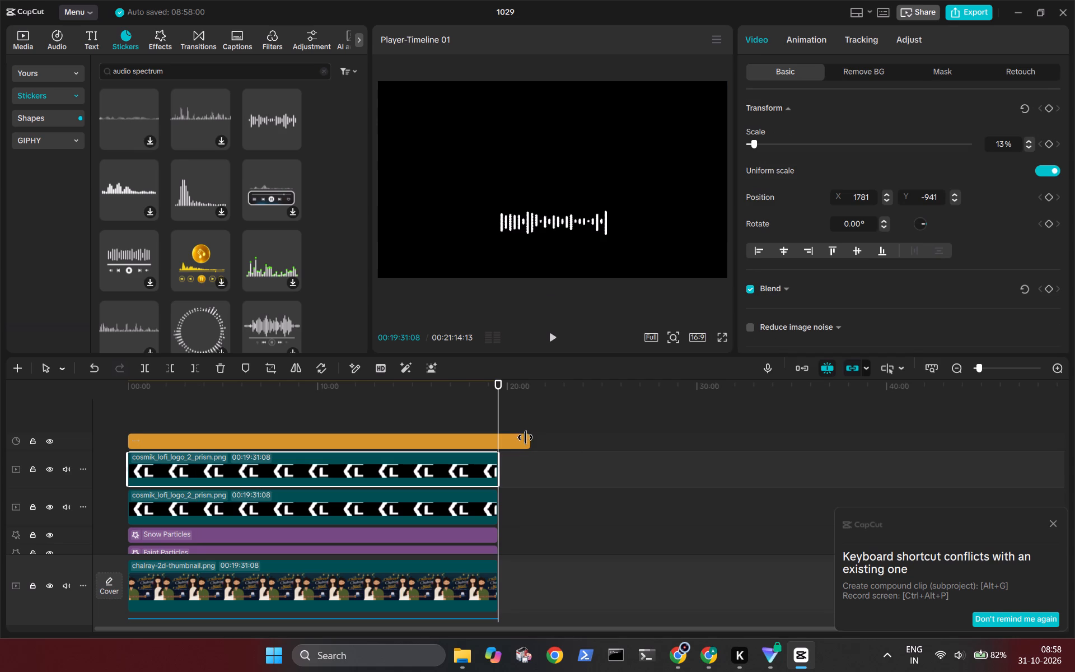
pyautogui.press('w')
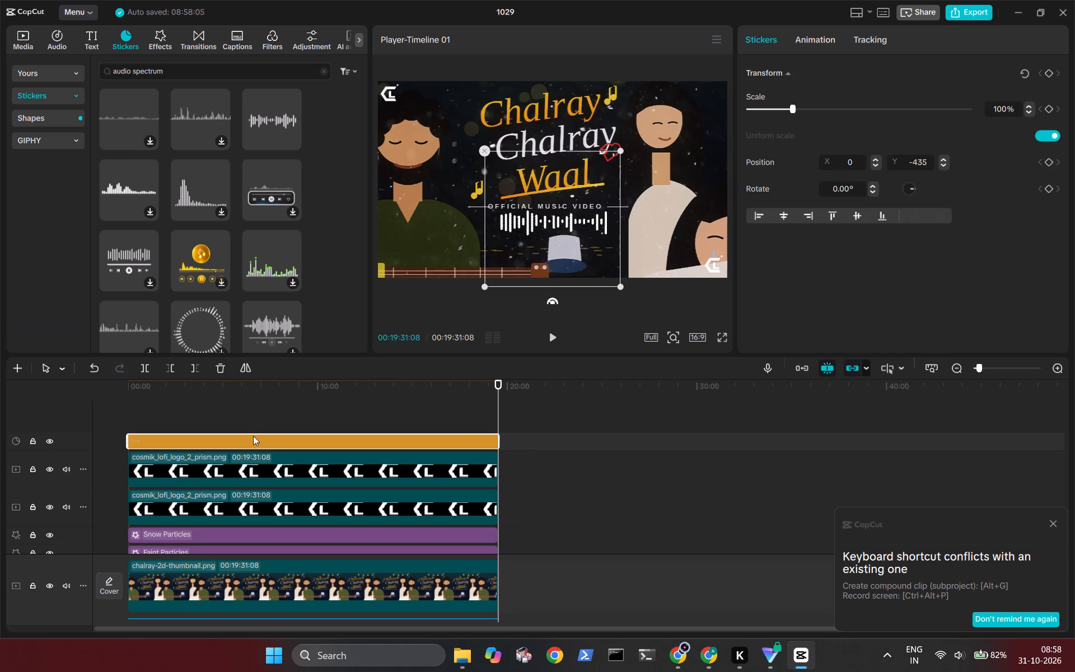
# From the timeline start, look through the waveform sticker's tracking, transform and entrance animation options.
pyautogui.click(247, 418)
pyautogui.moveTo(247, 418); pyautogui.dragTo(50, 433)
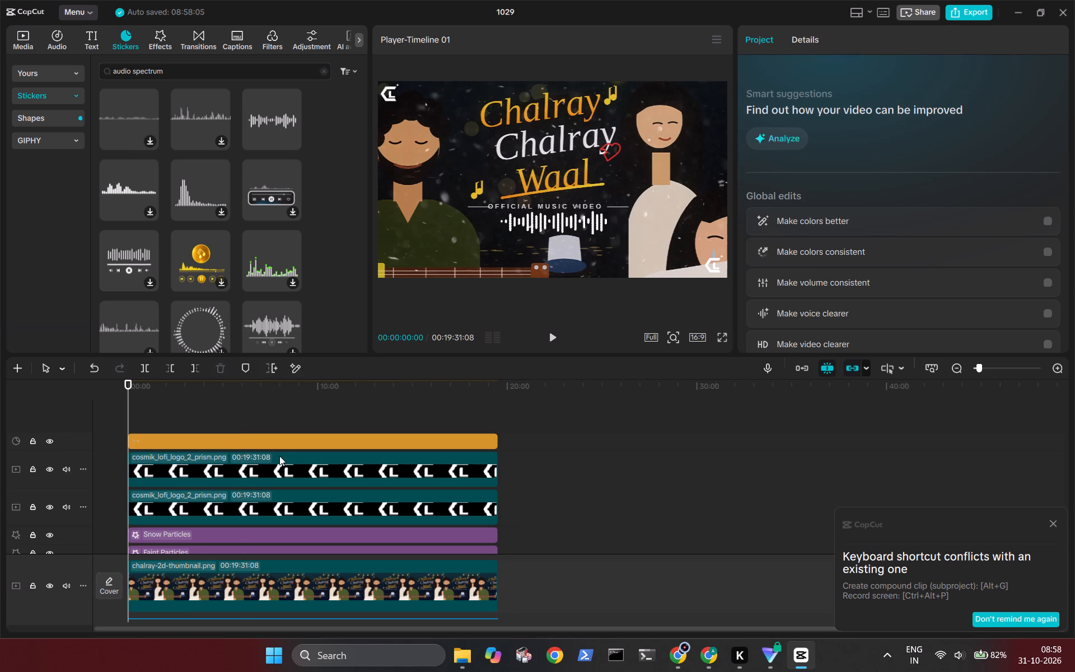
pyautogui.click(281, 436)
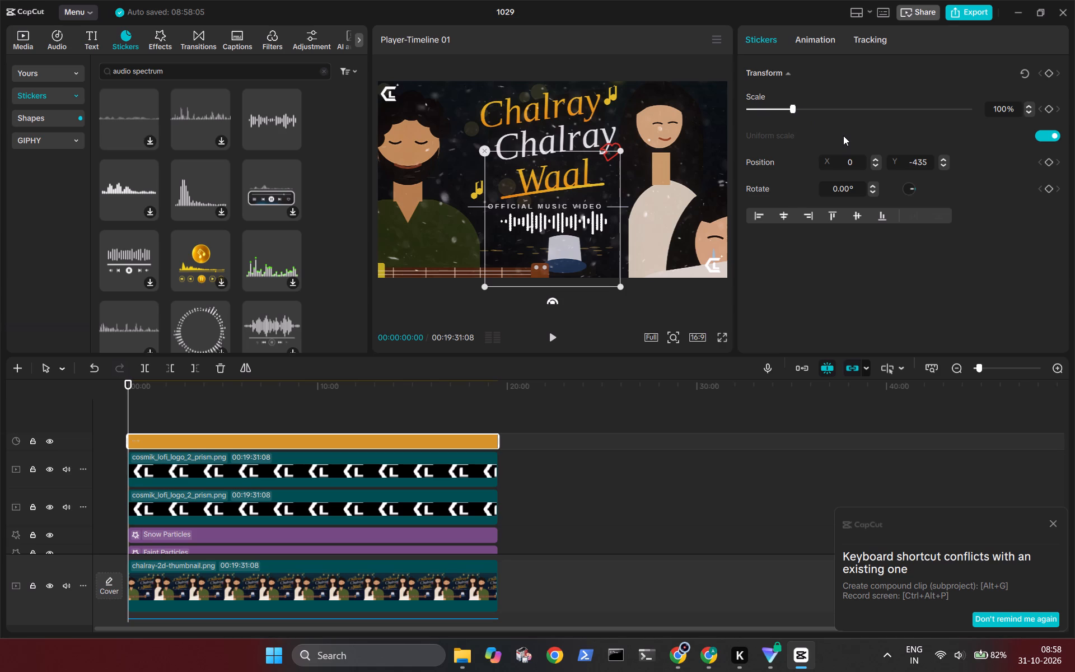
pyautogui.click(870, 32)
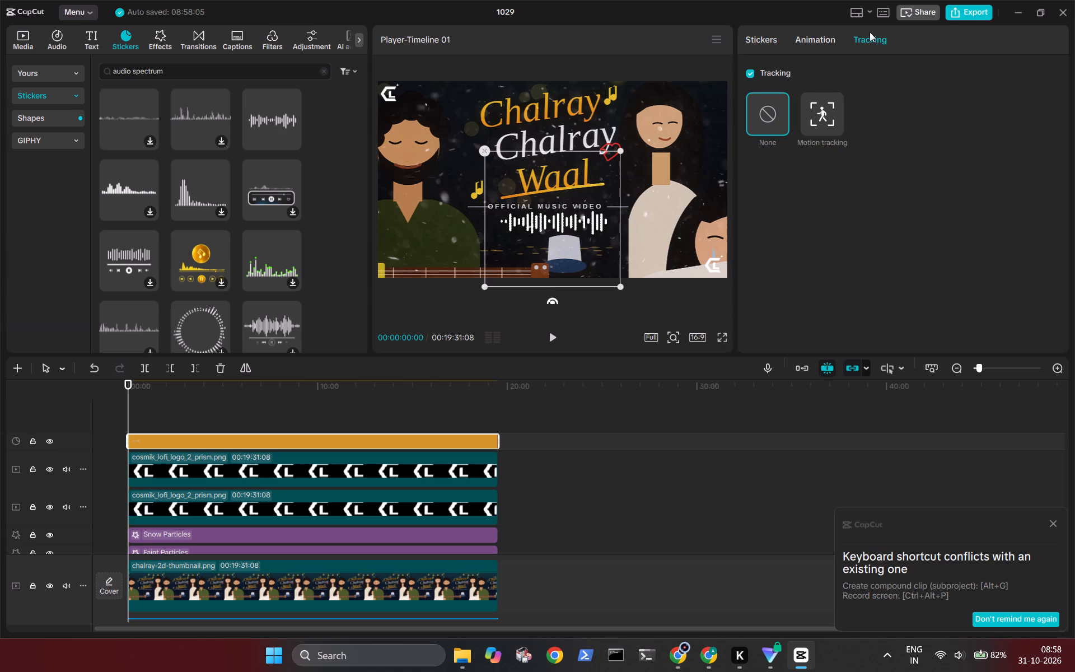
pyautogui.click(817, 38)
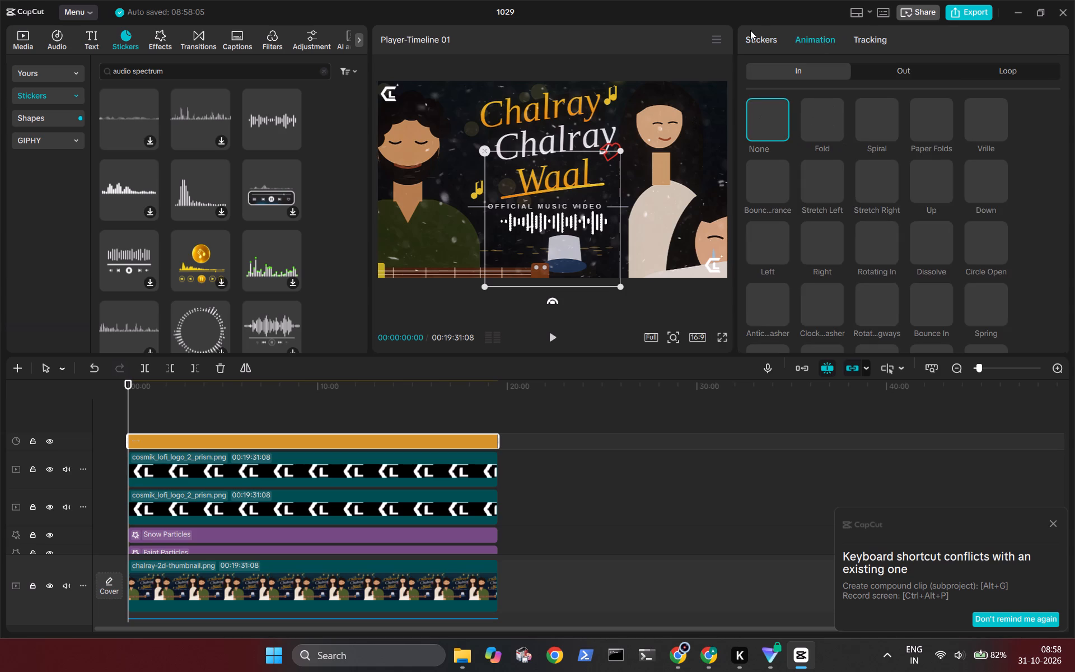
pyautogui.click(754, 36)
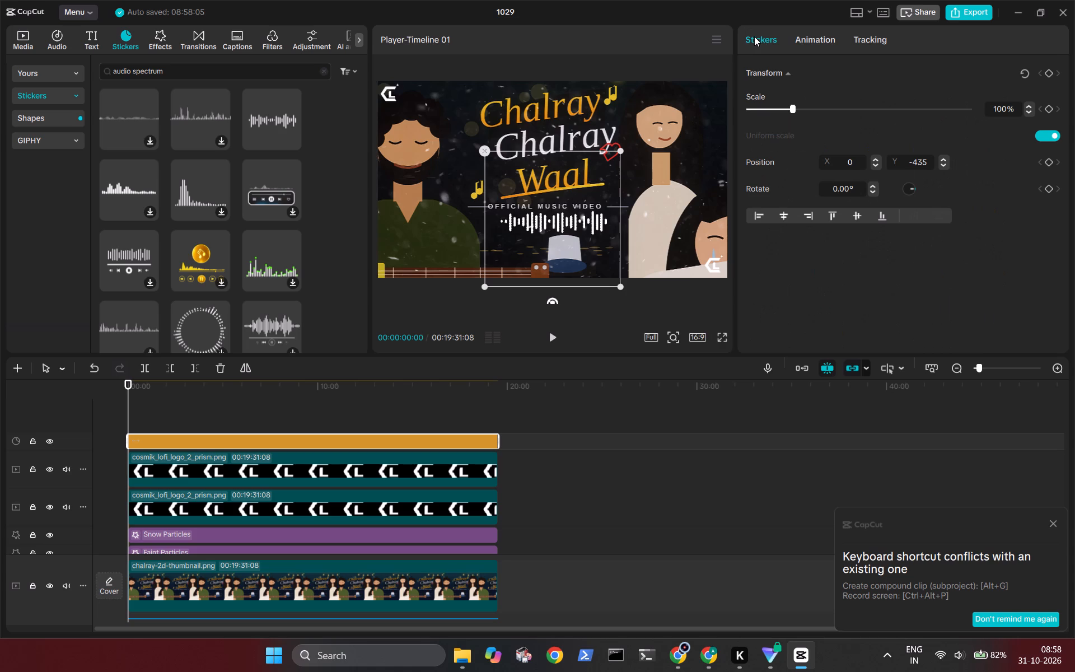
pyautogui.click(811, 37)
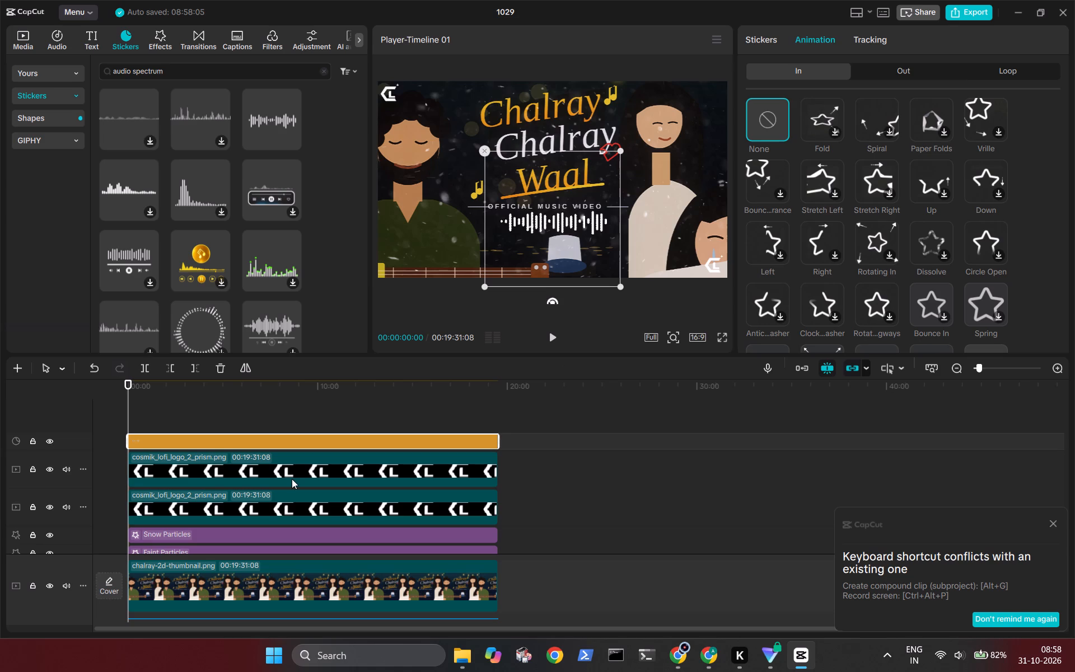
# Preview the video with the waveform sticker from the timeline start and return the playhead to the start.
pyautogui.press('space')
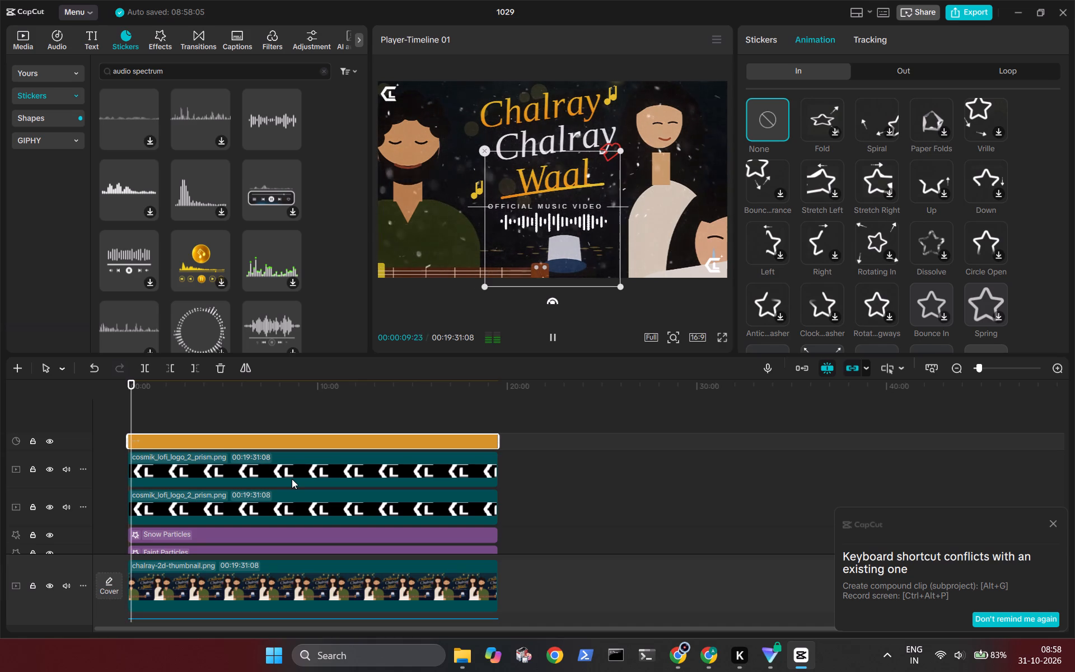
pyautogui.click(538, 511)
pyautogui.click(425, 414)
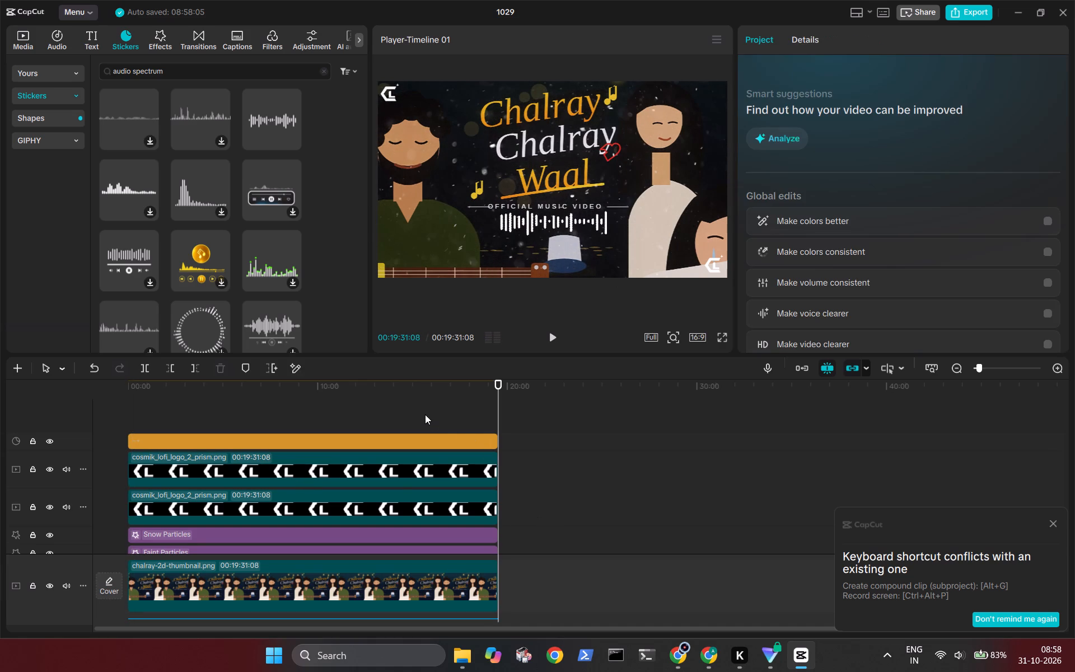
pyautogui.moveTo(425, 414); pyautogui.dragTo(0, 450)
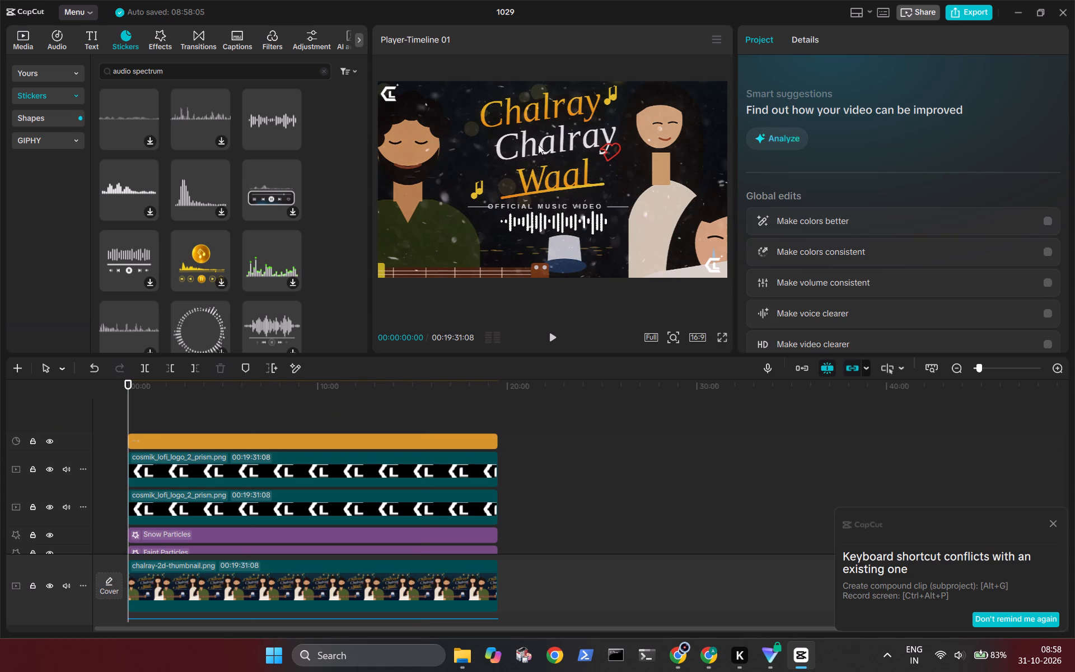
# Export the video under the name "waalvd" to the podcast folder in Videos.
pyautogui.click(960, 10)
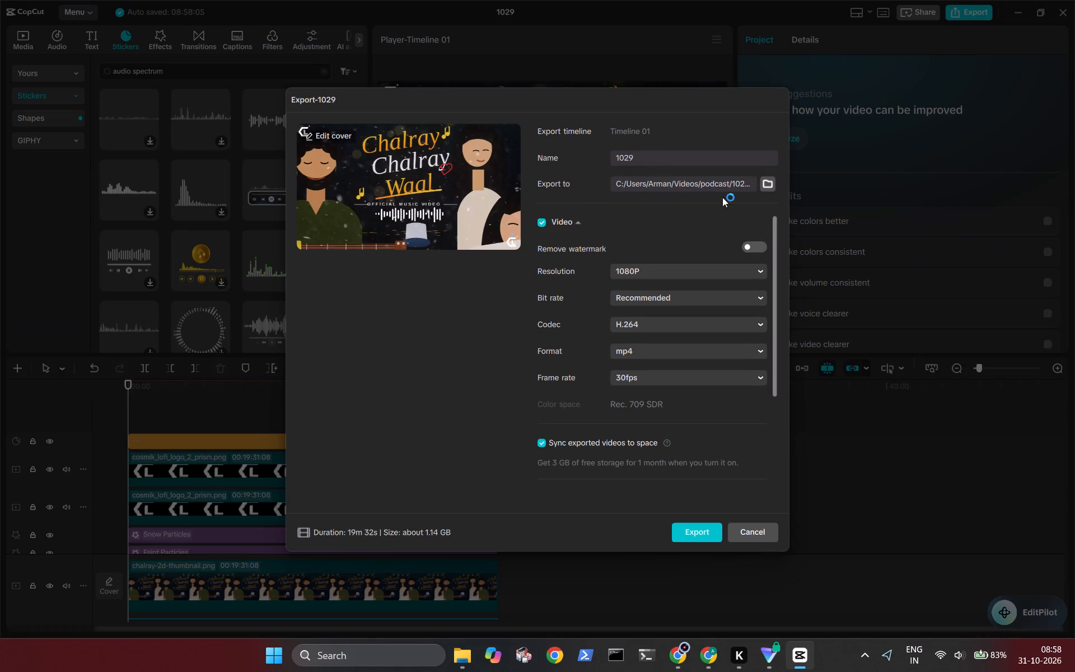
pyautogui.click(643, 155)
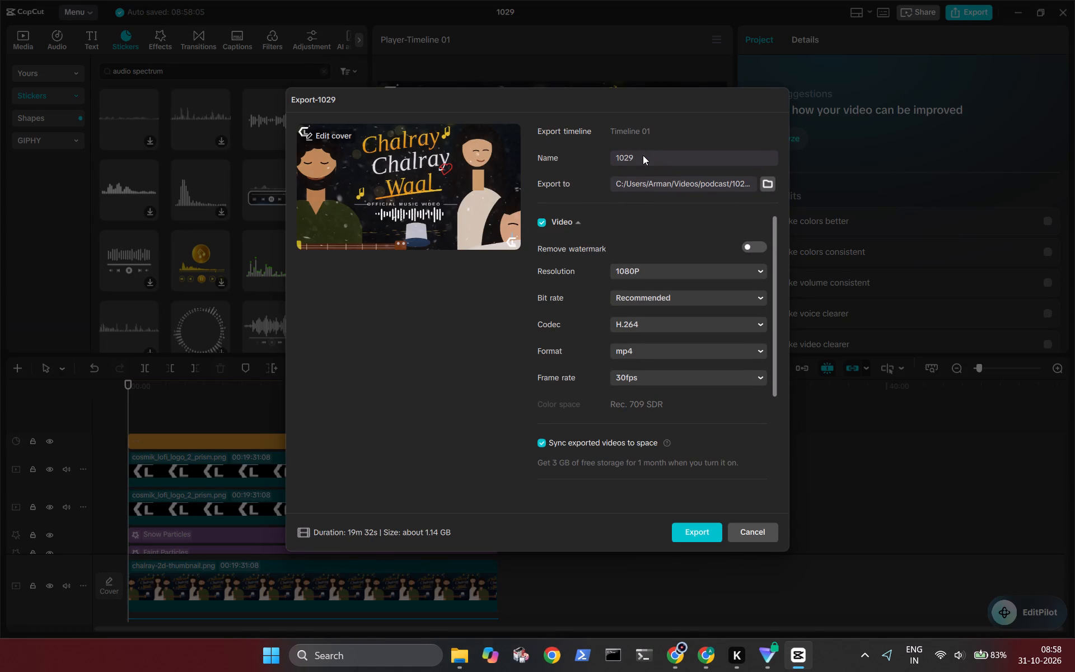
pyautogui.press('BackSpace')
pyautogui.press('BackSpace')
pyautogui.press('BackSpace')
pyautogui.press('BackSpace')
pyautogui.write('waal')
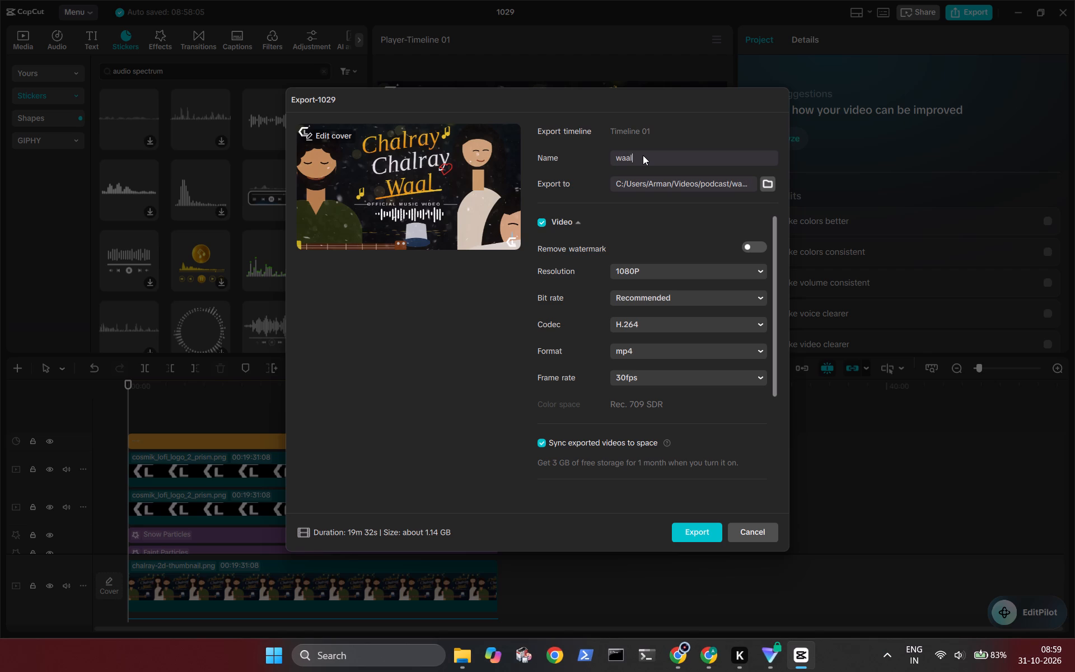
pyautogui.write('vd')
pyautogui.click(770, 184)
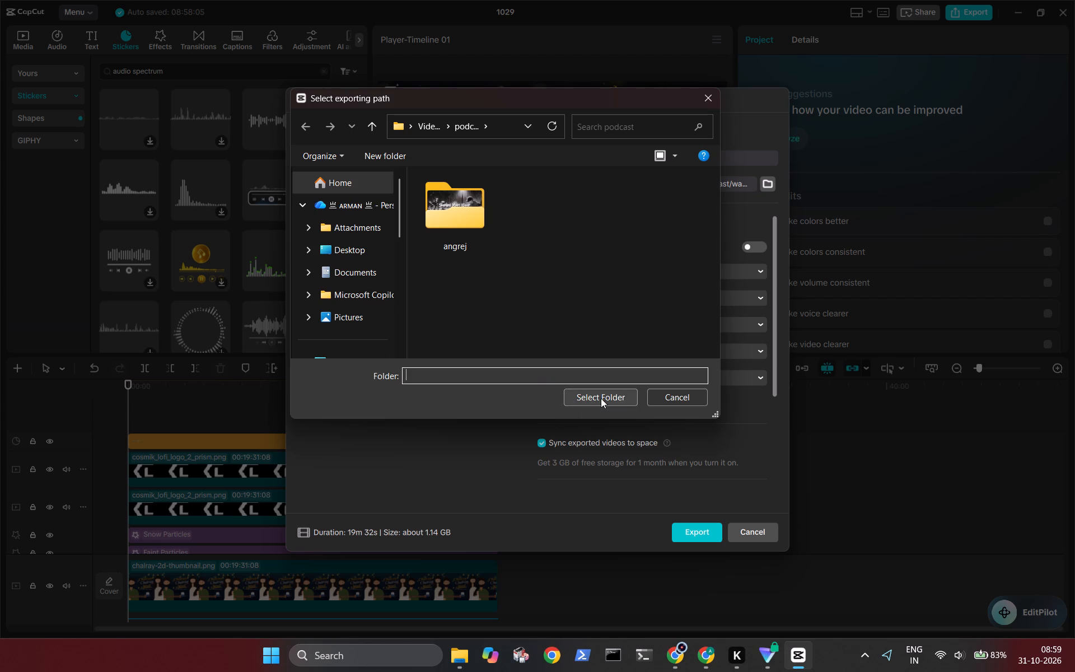
pyautogui.click(601, 398)
pyautogui.click(689, 531)
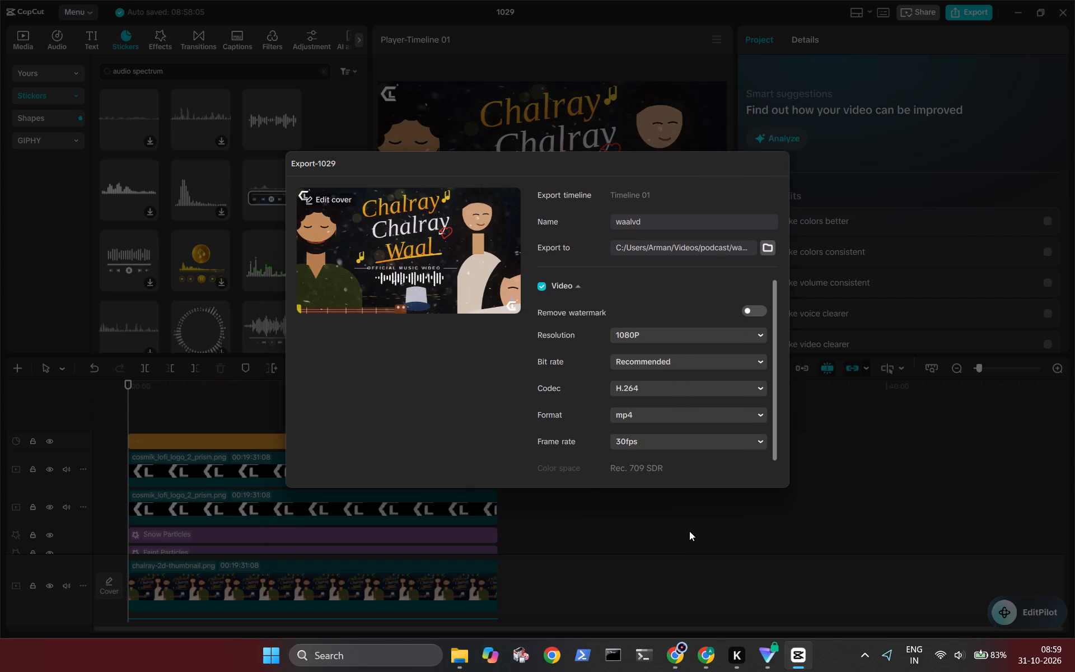
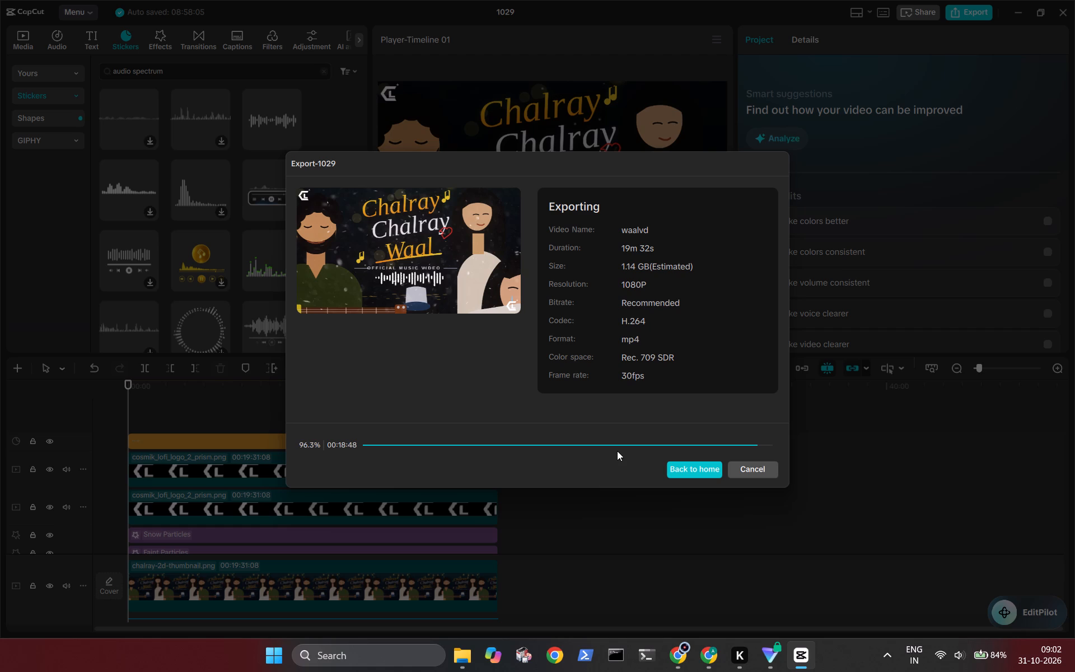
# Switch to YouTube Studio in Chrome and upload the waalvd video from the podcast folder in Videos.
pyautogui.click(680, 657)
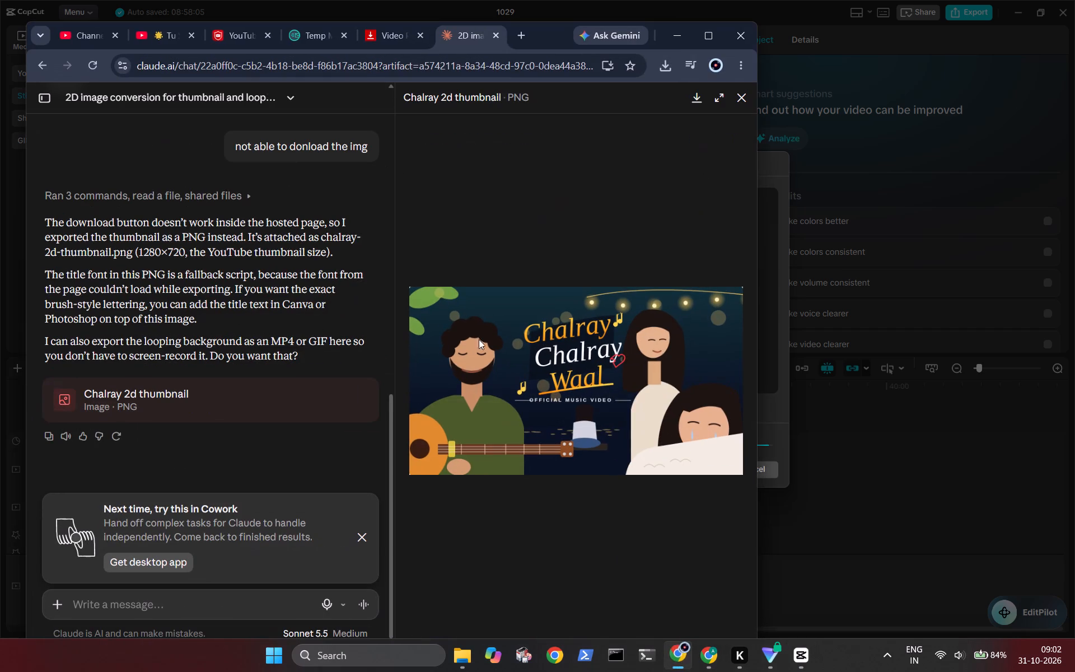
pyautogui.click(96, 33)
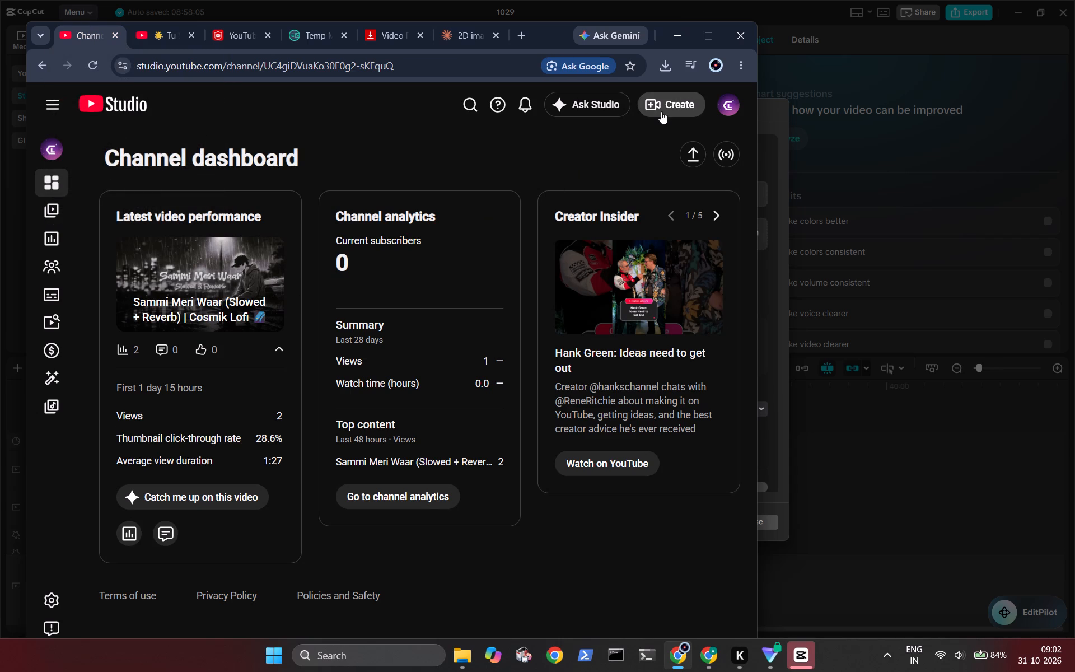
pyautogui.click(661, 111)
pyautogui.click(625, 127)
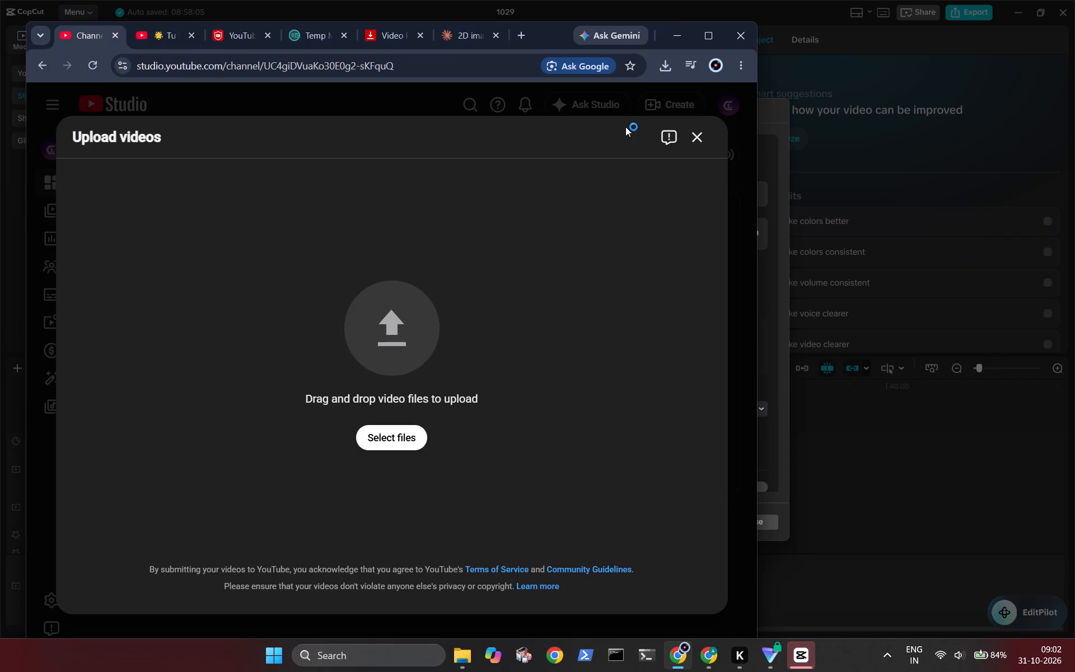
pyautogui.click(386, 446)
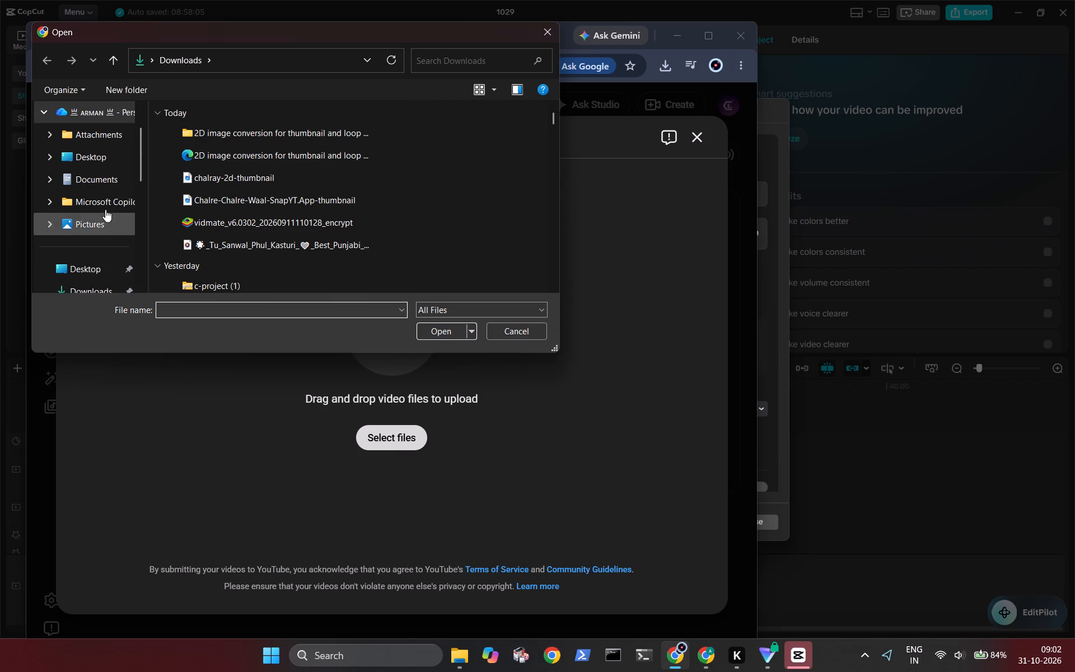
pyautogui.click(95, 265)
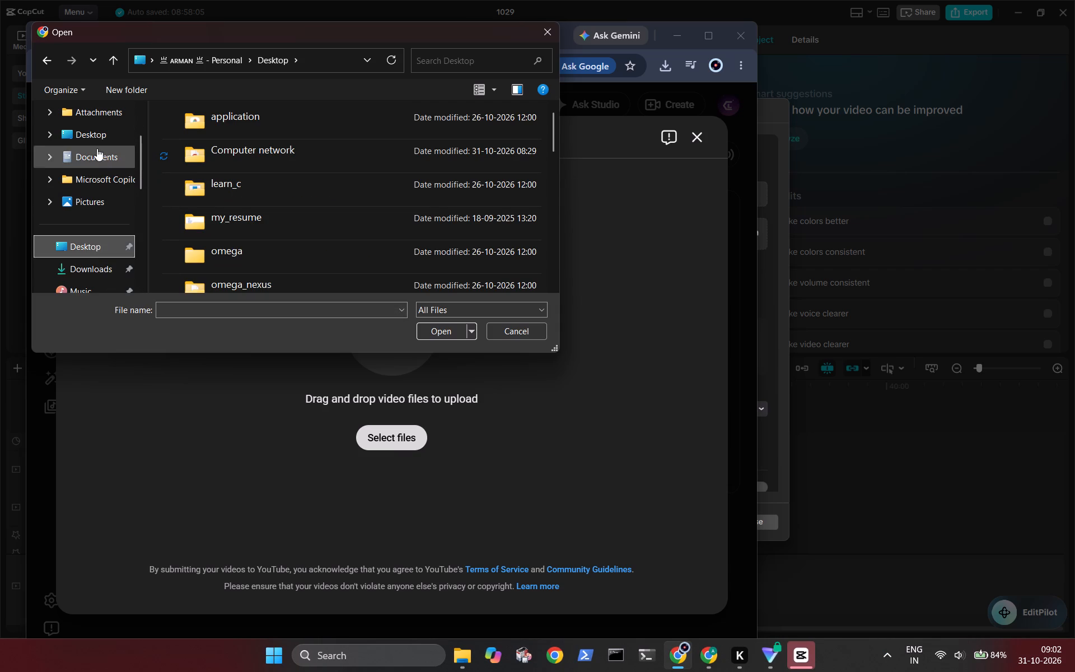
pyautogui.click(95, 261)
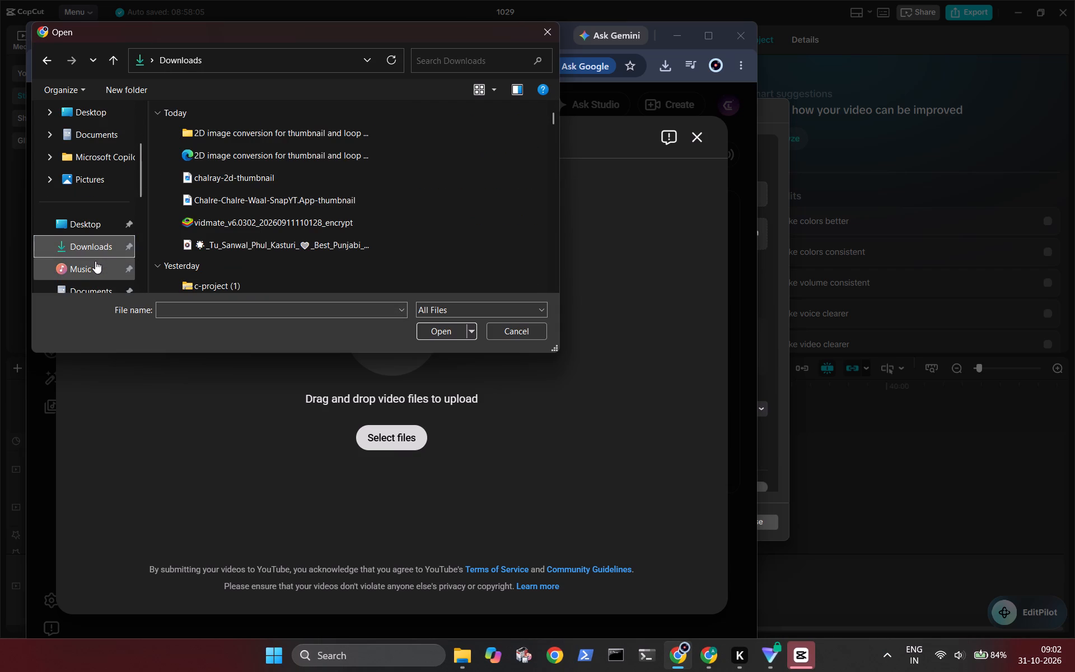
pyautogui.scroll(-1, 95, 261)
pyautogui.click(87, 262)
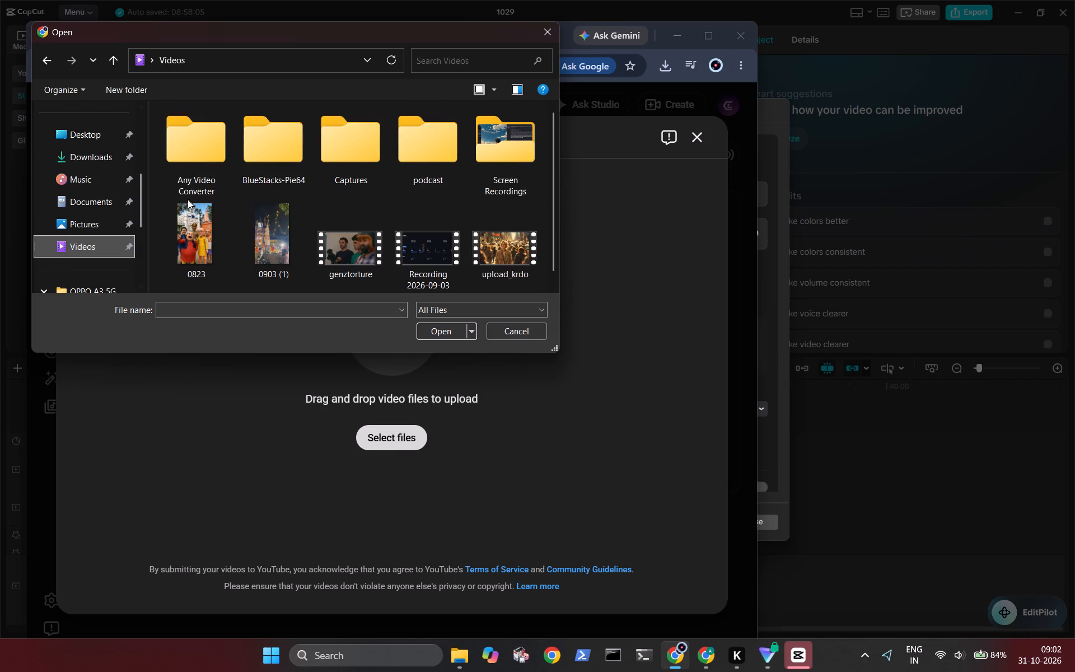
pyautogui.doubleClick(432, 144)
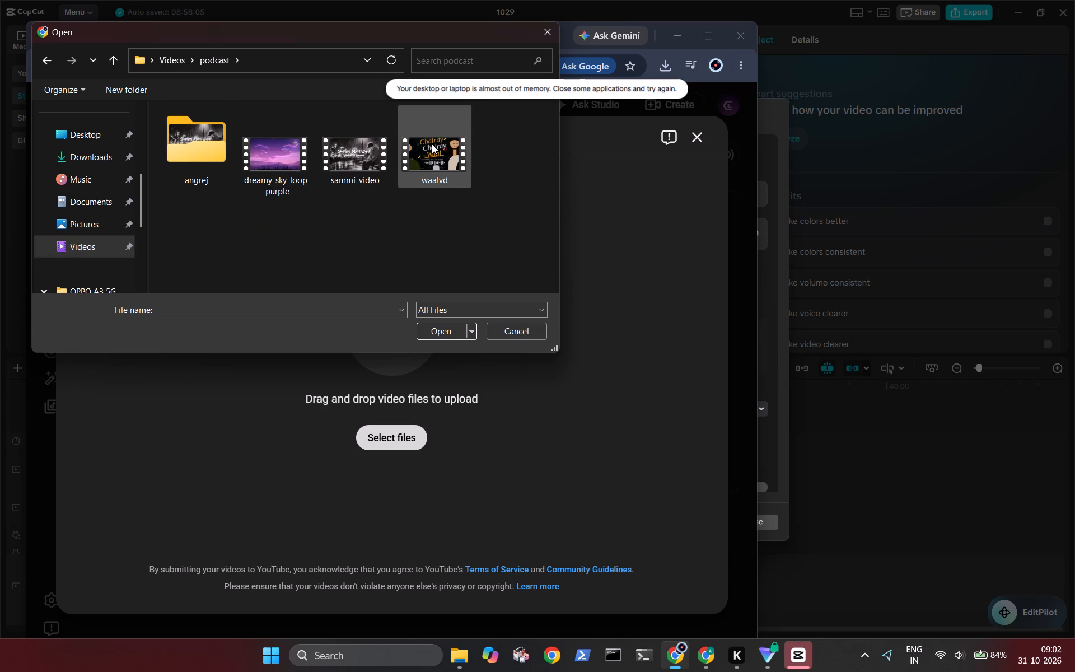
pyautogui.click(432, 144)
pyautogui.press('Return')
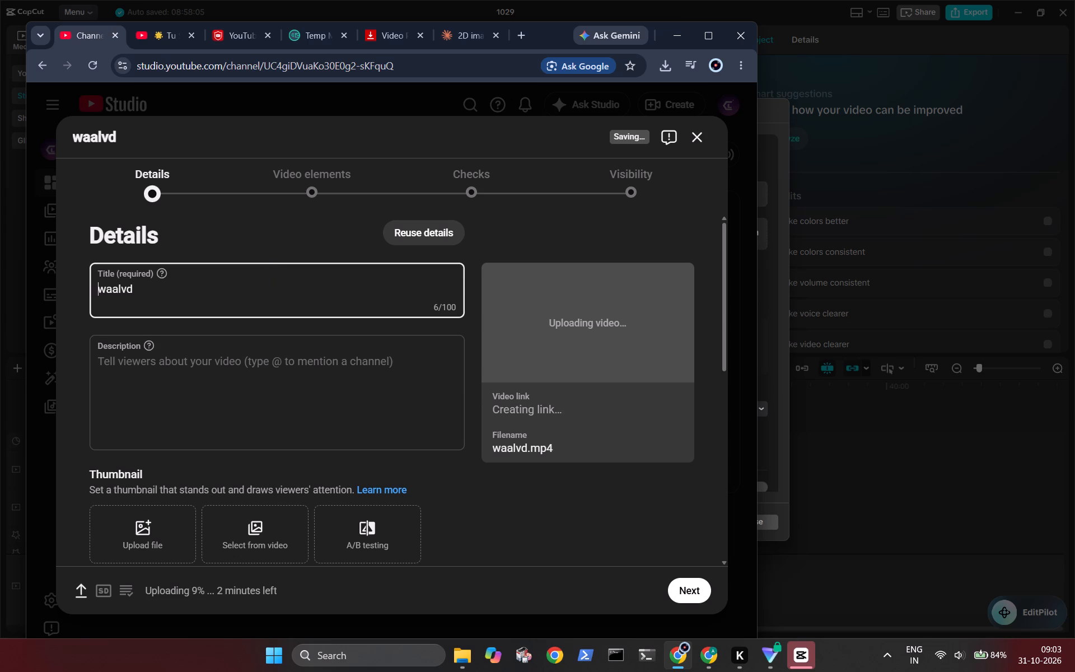
# Disconnect Proton VPN from its current server and put its window away.
pyautogui.click(774, 582)
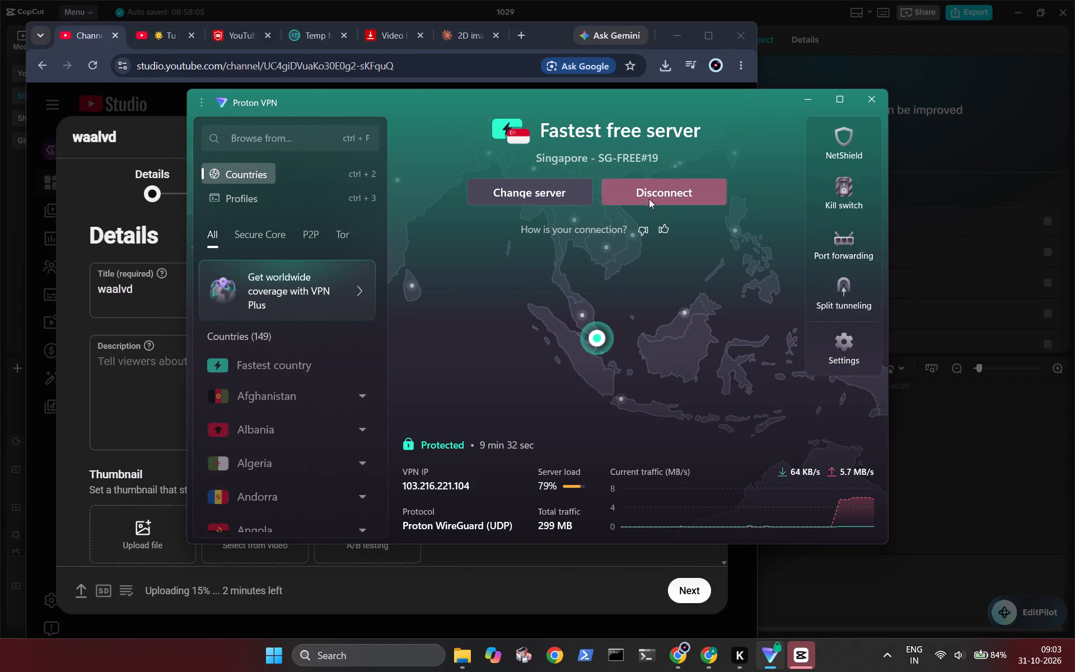
pyautogui.click(648, 198)
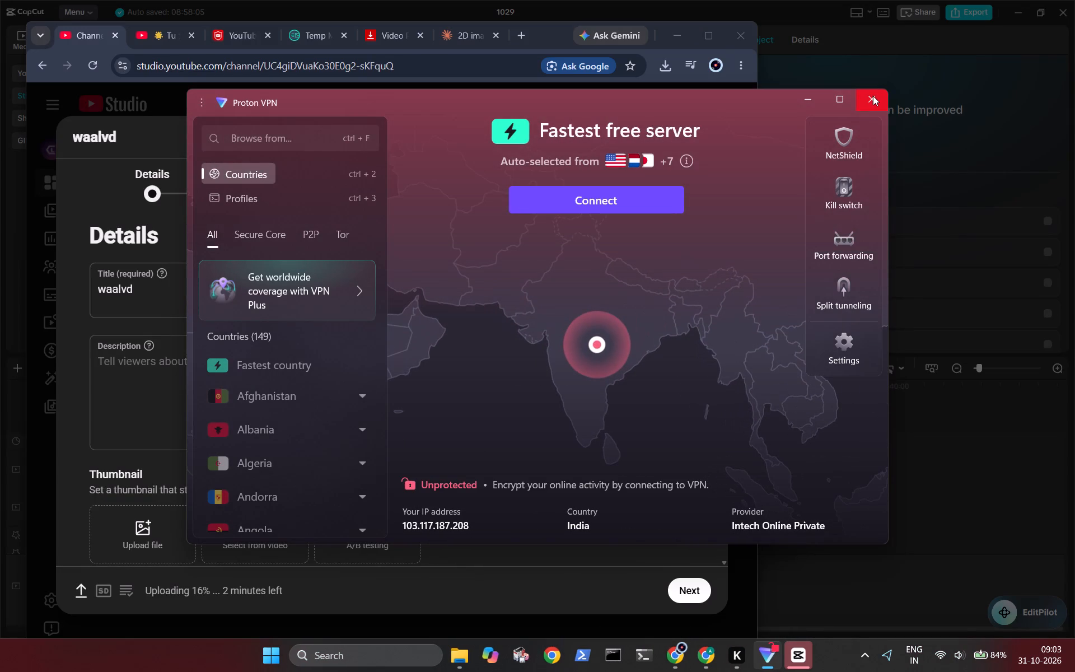
pyautogui.click(803, 96)
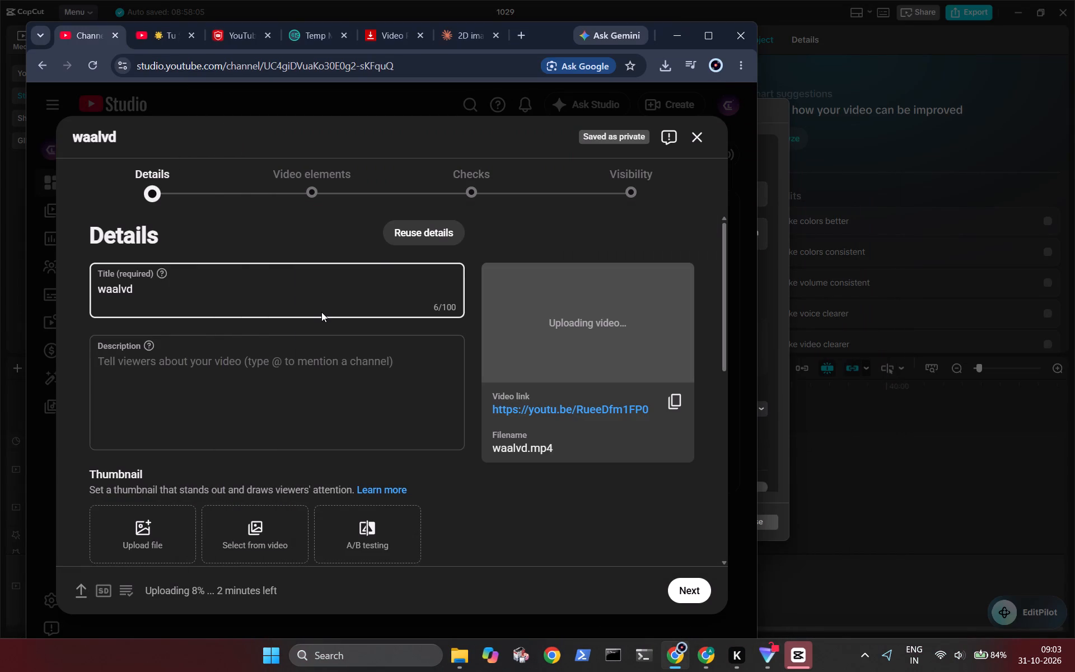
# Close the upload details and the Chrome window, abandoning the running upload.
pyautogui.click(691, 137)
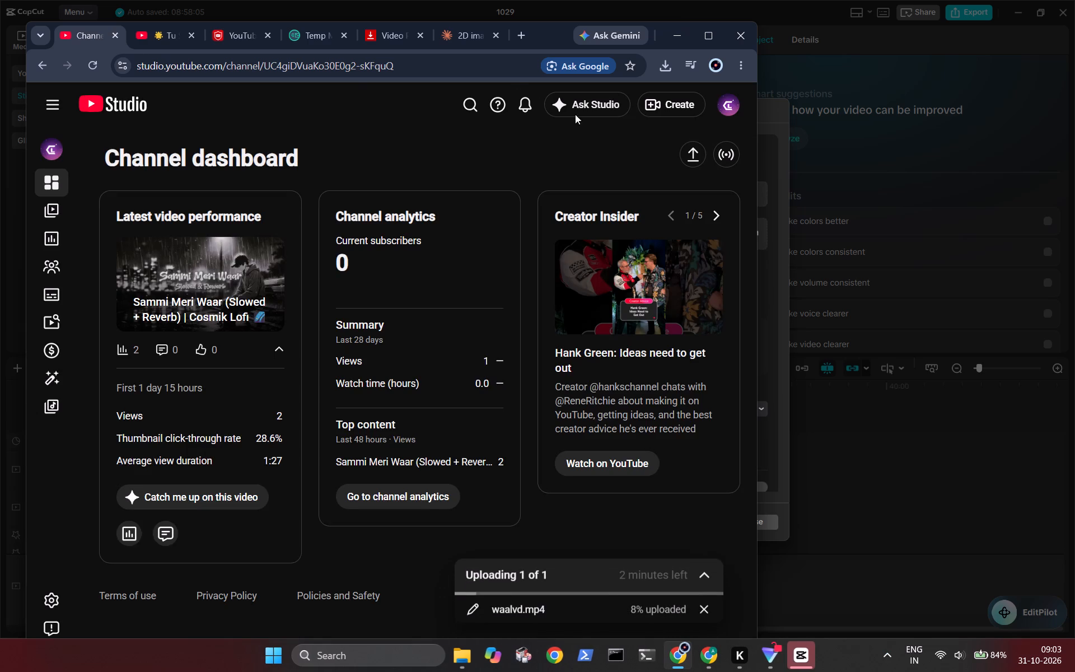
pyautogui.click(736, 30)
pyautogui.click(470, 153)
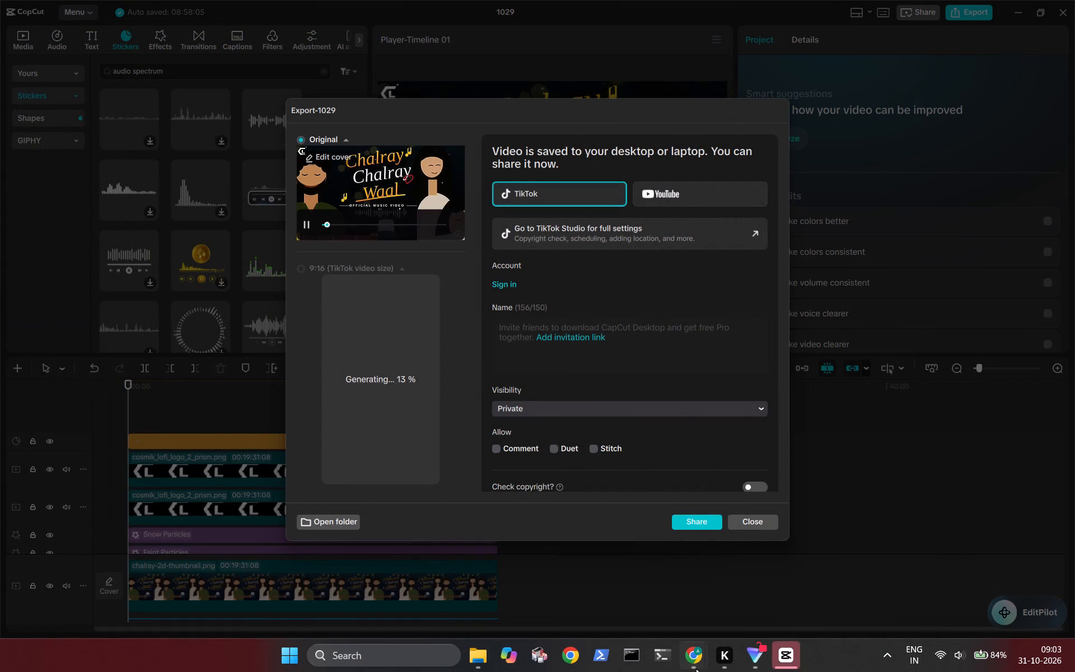
# Reopen Chrome with the channel's profile and upload waalvd from the podcast folder in YouTube Studio.
pyautogui.click(578, 652)
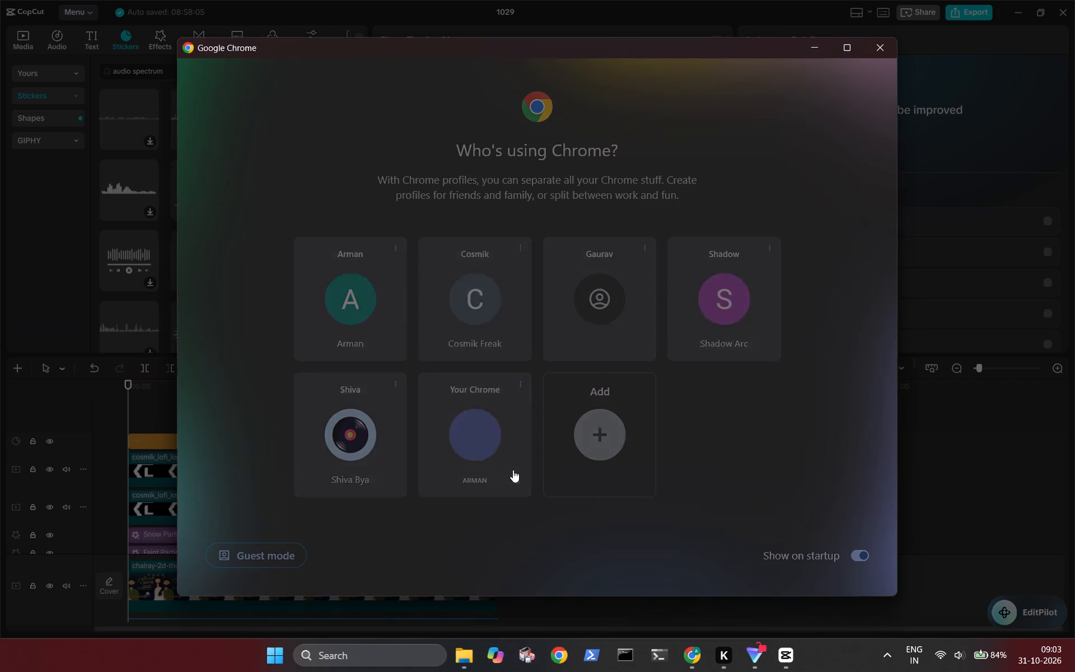
pyautogui.click(354, 469)
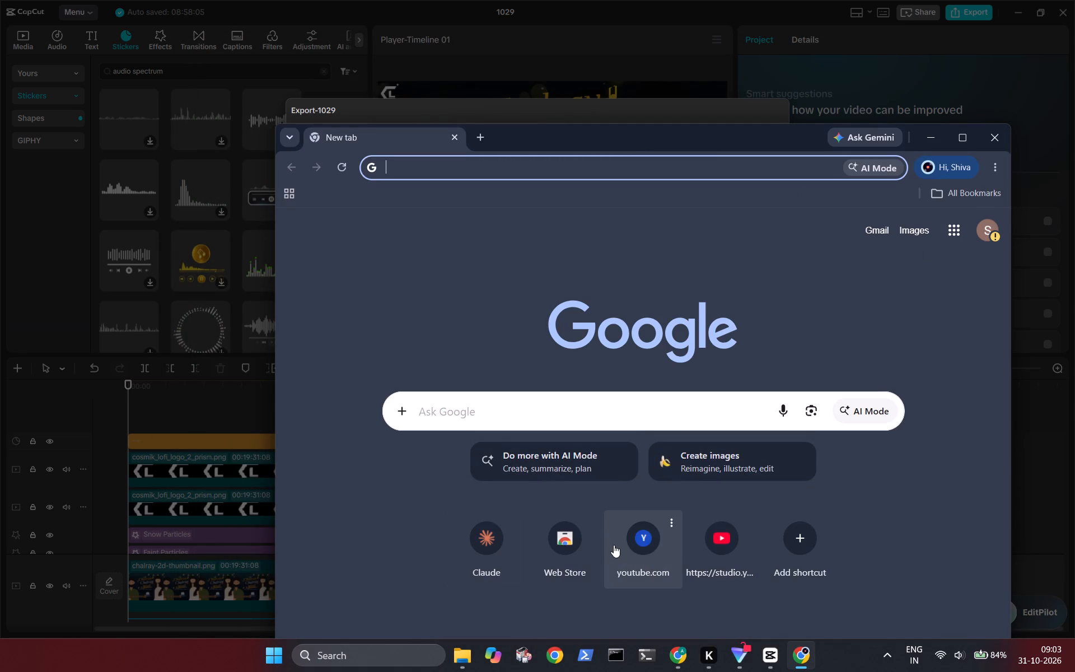
pyautogui.click(719, 539)
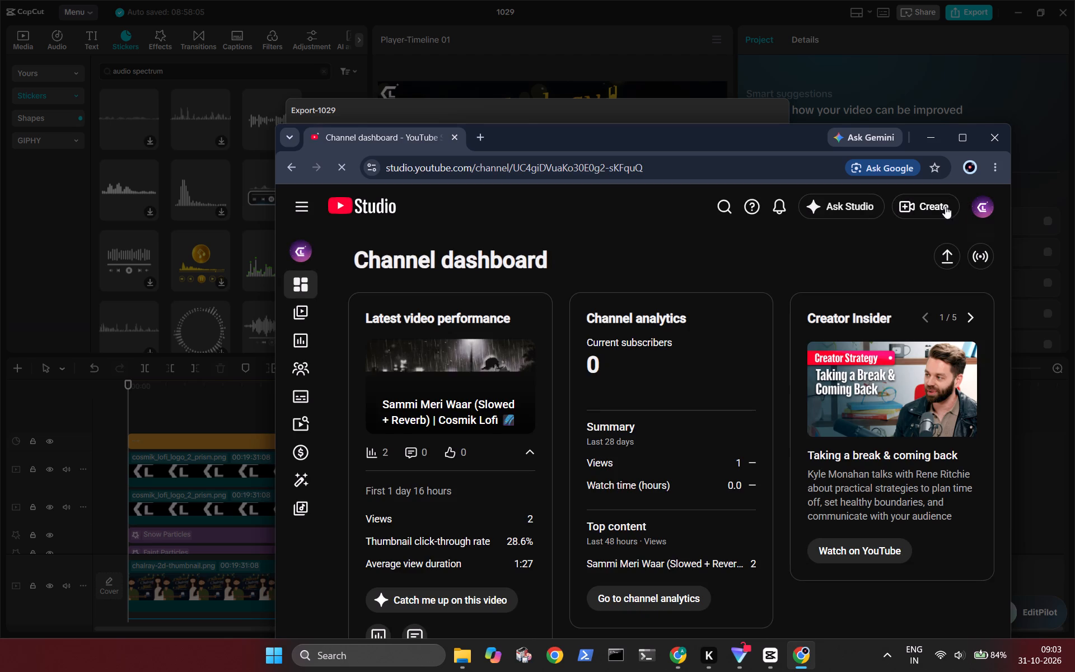
pyautogui.click(934, 206)
pyautogui.click(890, 237)
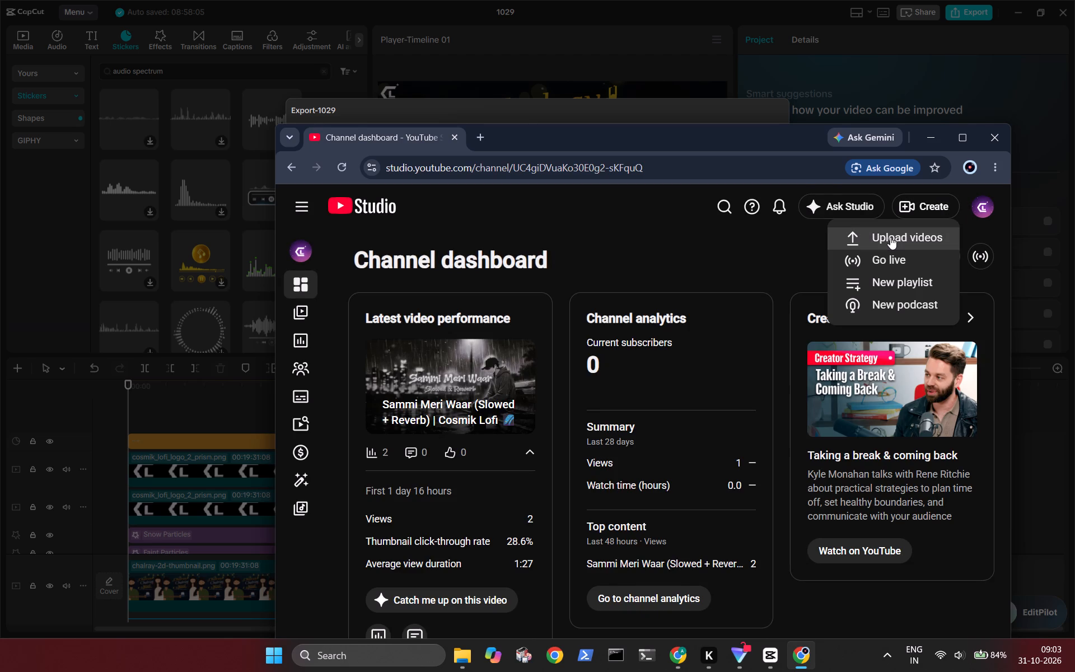
pyautogui.click(656, 535)
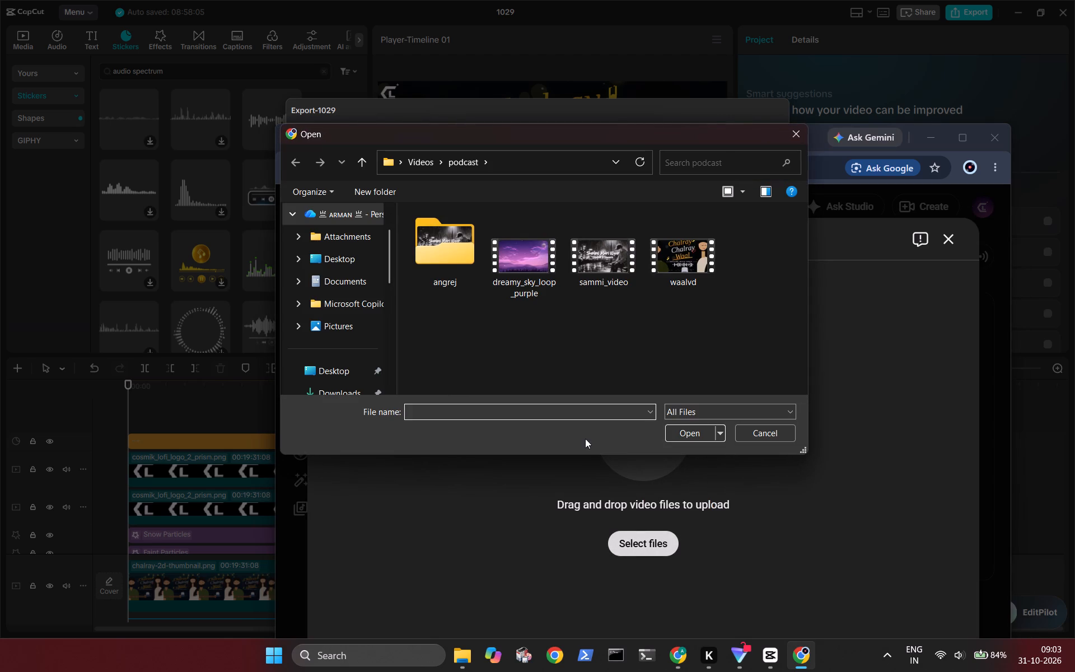
pyautogui.click(689, 255)
pyautogui.press('Return')
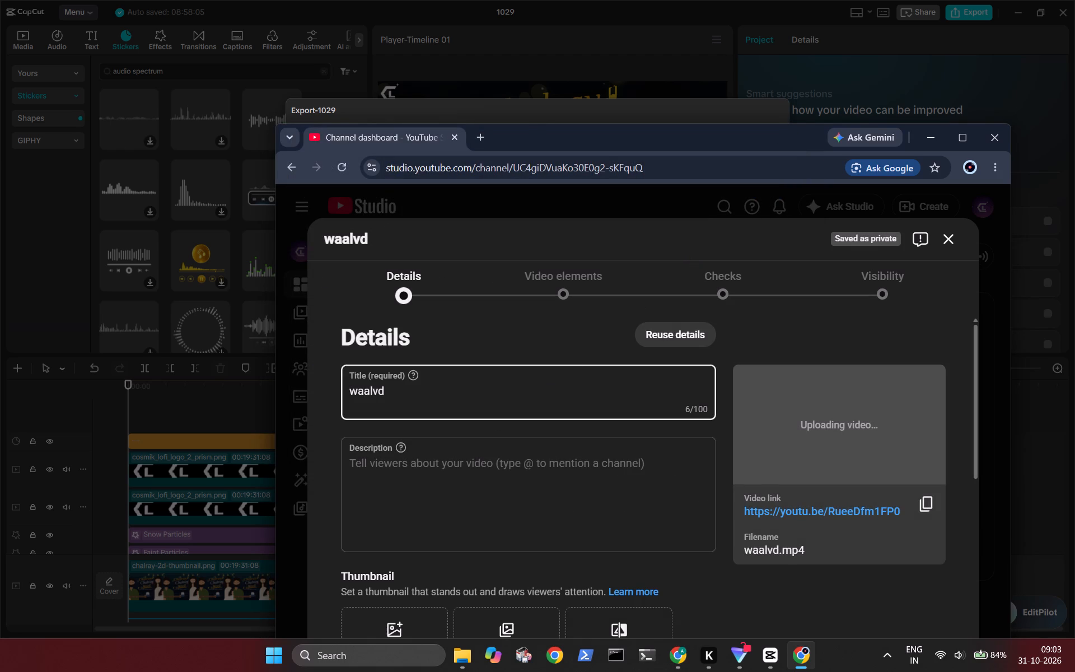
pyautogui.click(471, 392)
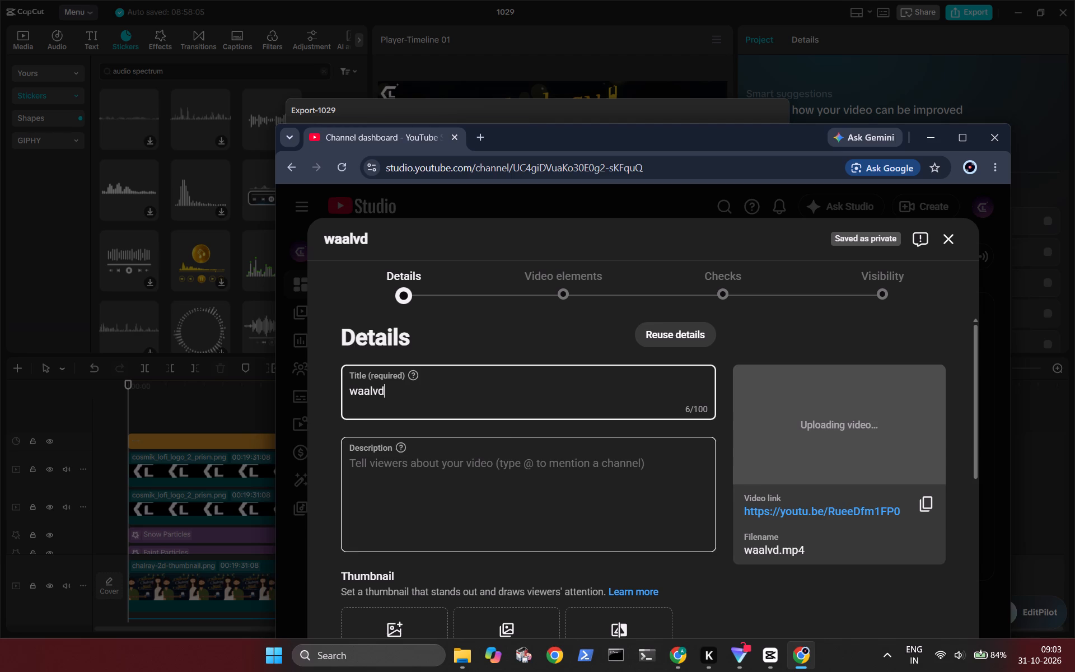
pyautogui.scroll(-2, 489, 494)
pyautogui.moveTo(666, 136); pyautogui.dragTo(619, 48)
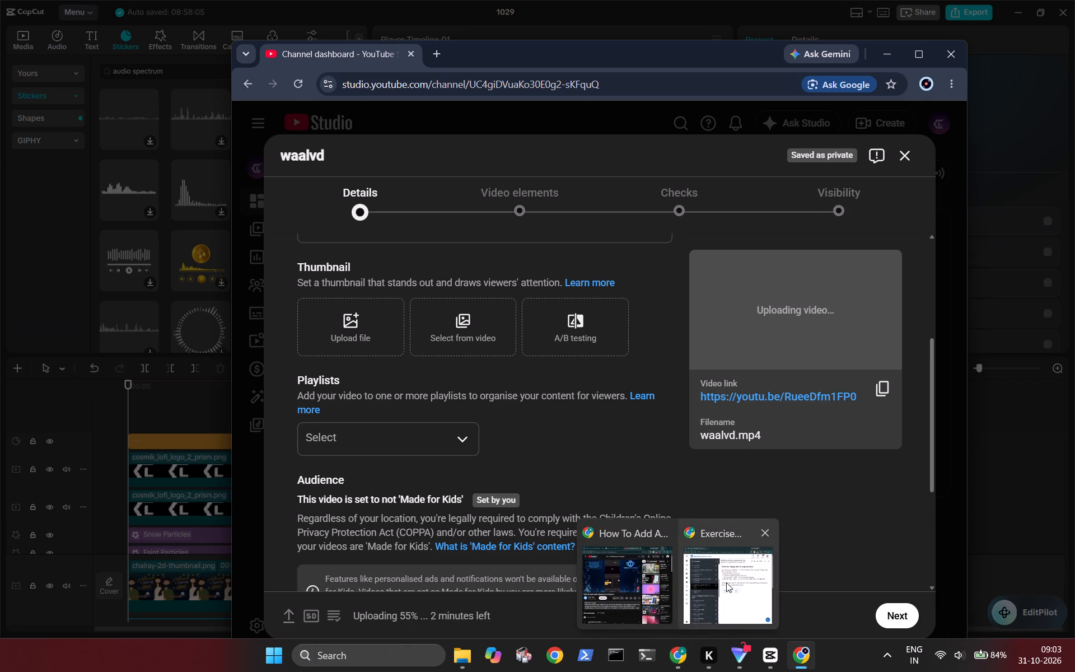
# In the LinkedIn Learning course window, move past the exercise and the Chapter Quiz and start the "Visualize the funnel" video.
pyautogui.click(726, 582)
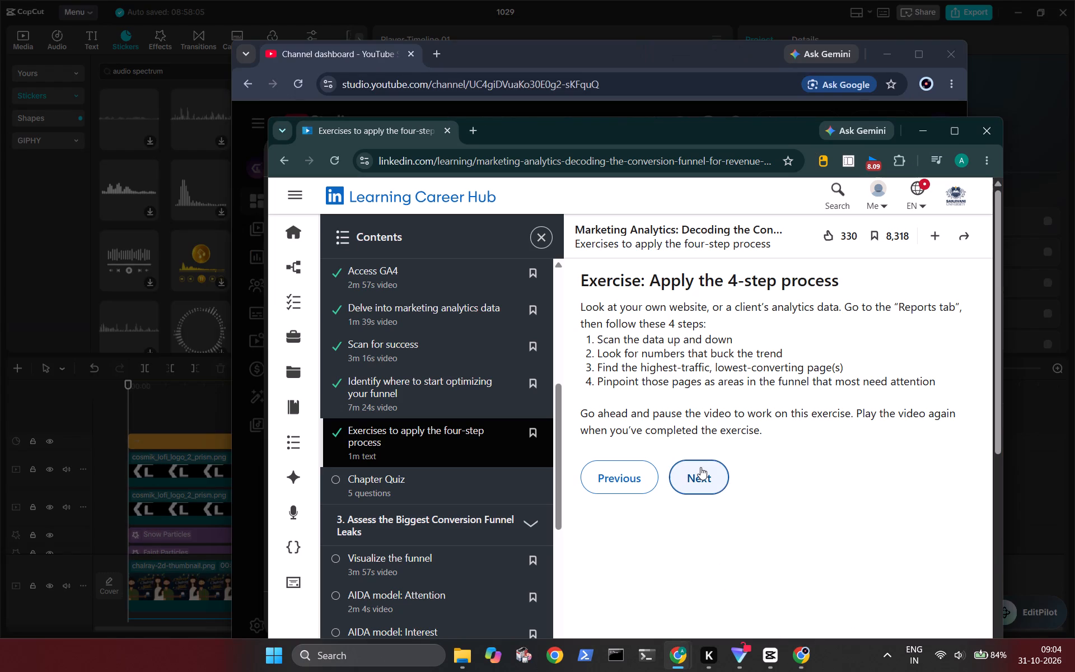
pyautogui.click(700, 467)
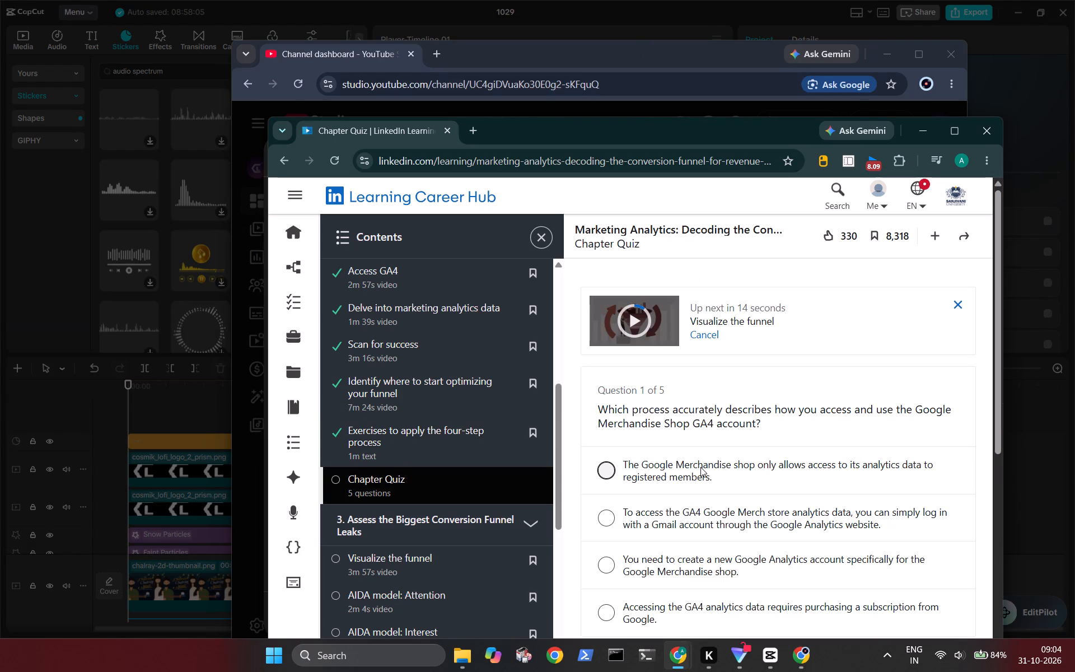
pyautogui.scroll(-1, 700, 467)
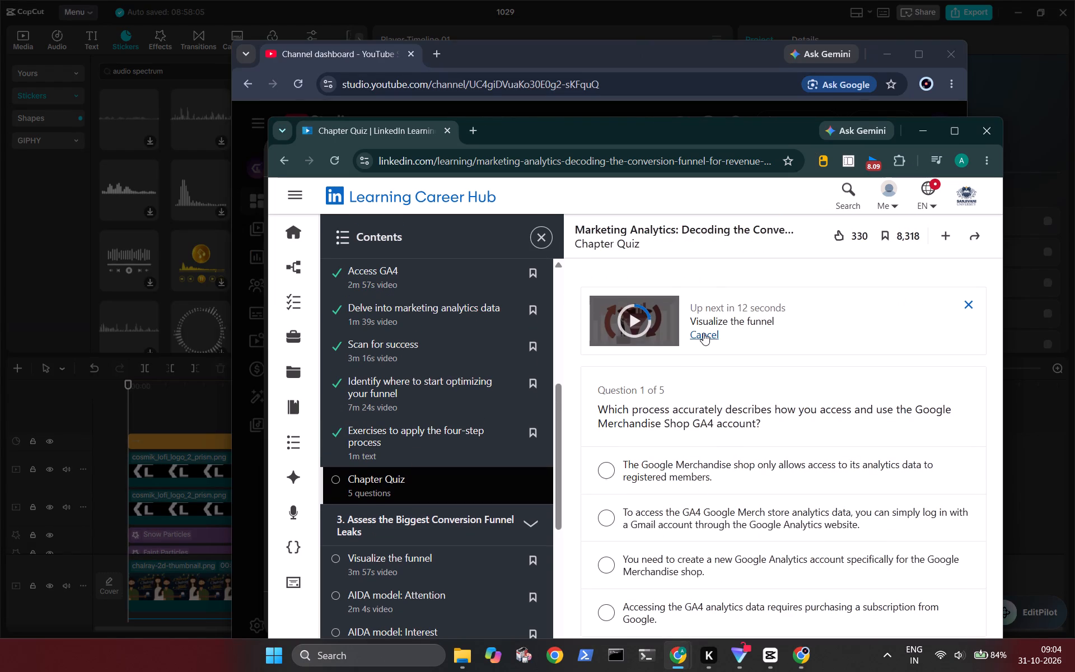
pyautogui.click(703, 333)
pyautogui.click(964, 301)
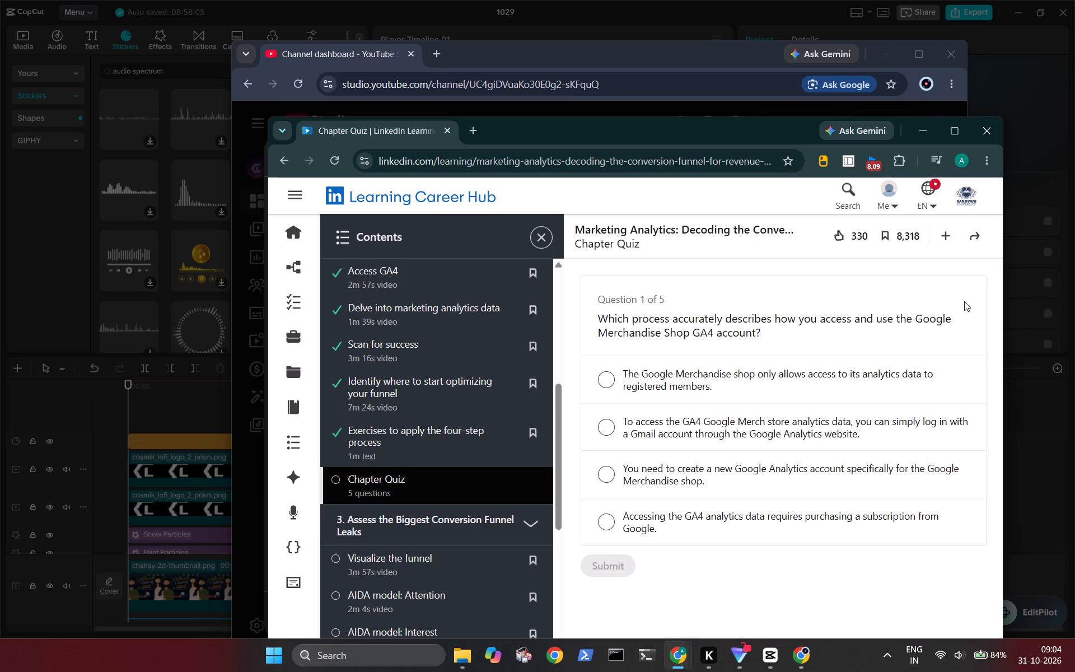
pyautogui.click(478, 519)
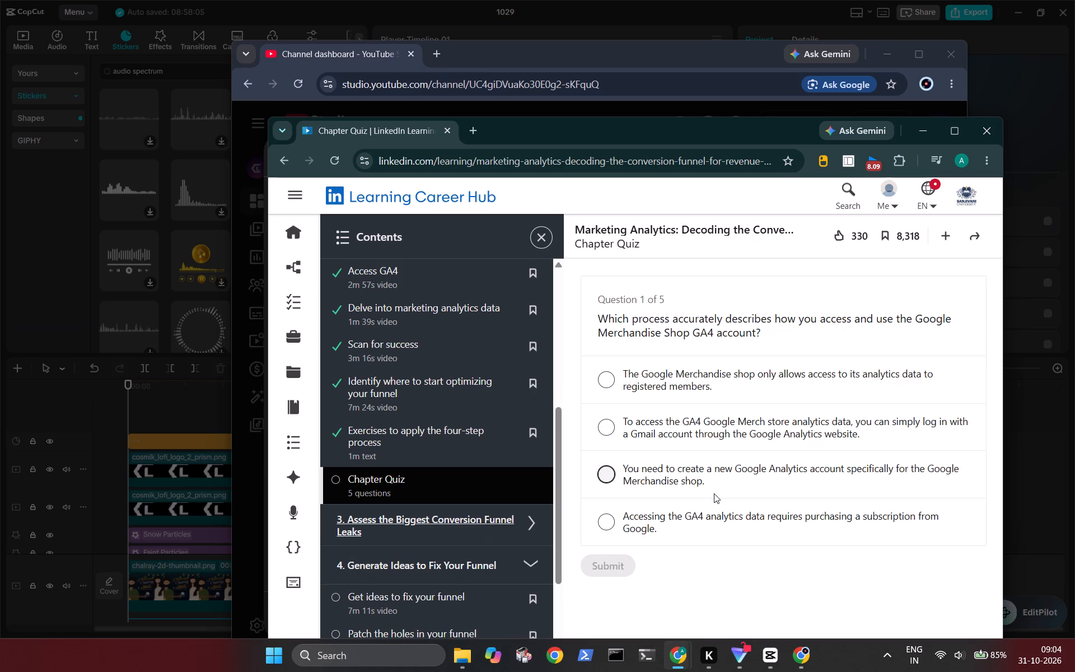
pyautogui.click(529, 528)
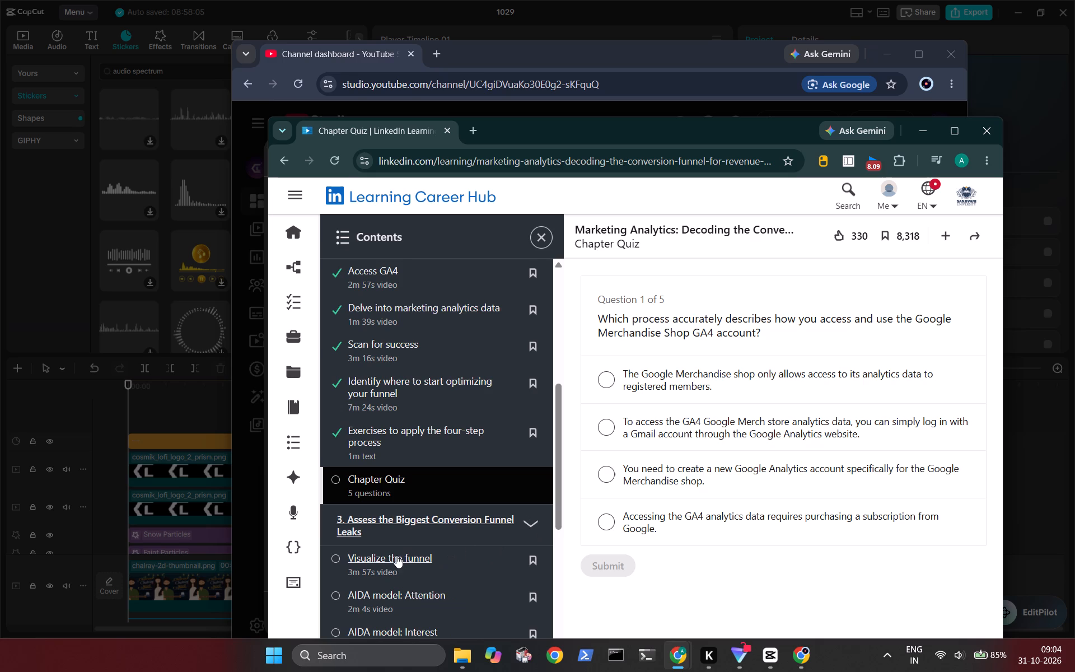
pyautogui.click(396, 556)
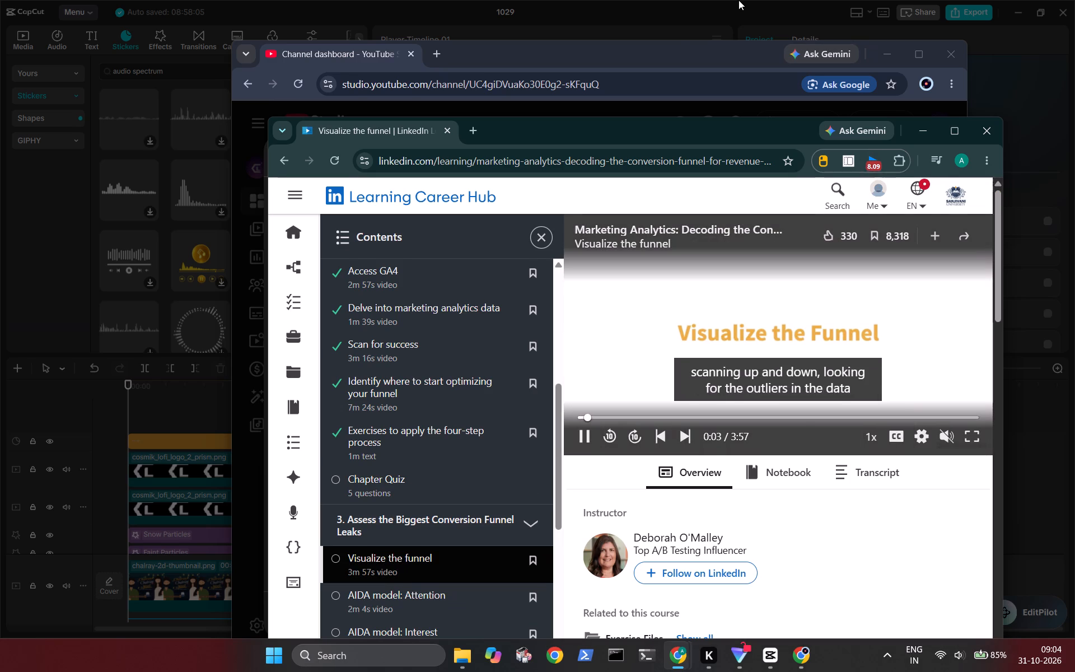
# Back in YouTube Studio, set chalray-2d-thumbnail from Downloads as the thumbnail of the waalvd video.
pyautogui.click(666, 54)
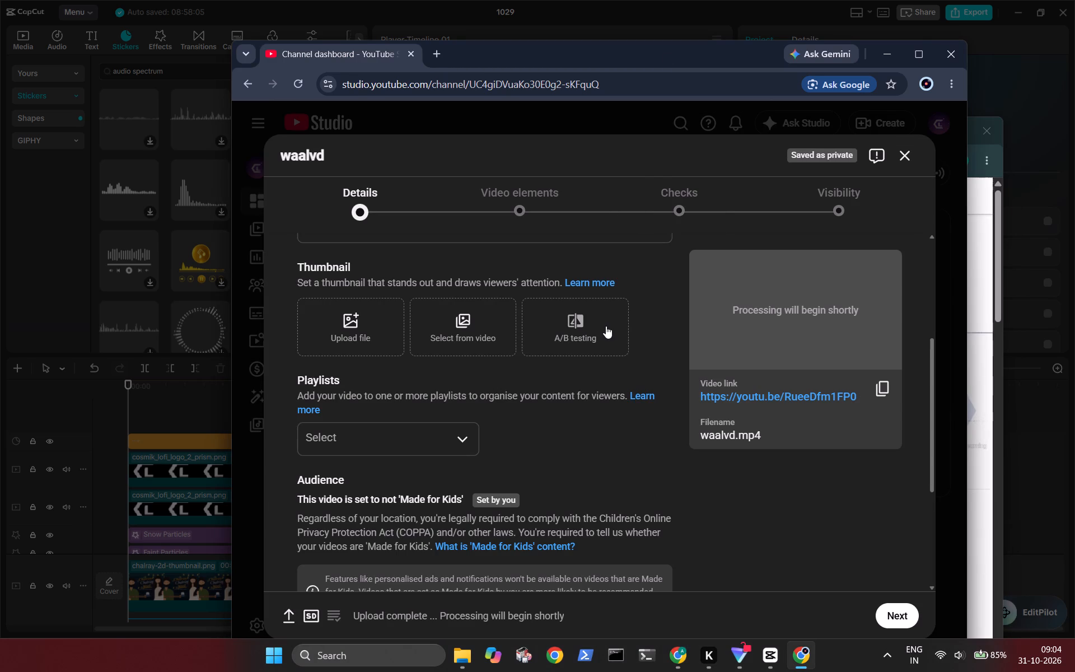
pyautogui.click(371, 318)
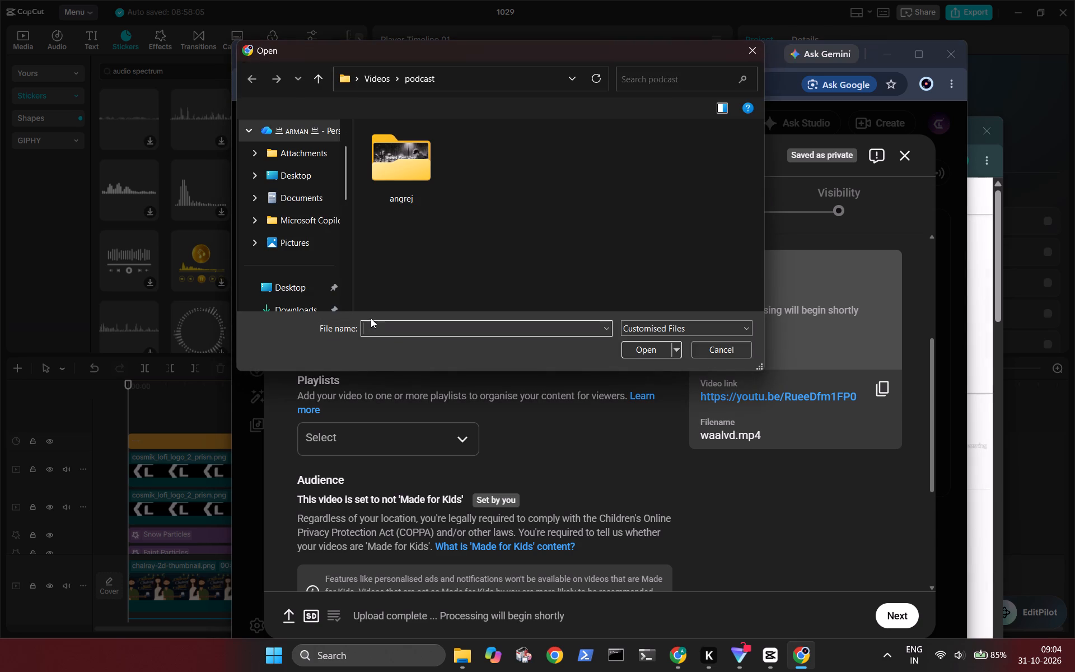
pyautogui.click(296, 307)
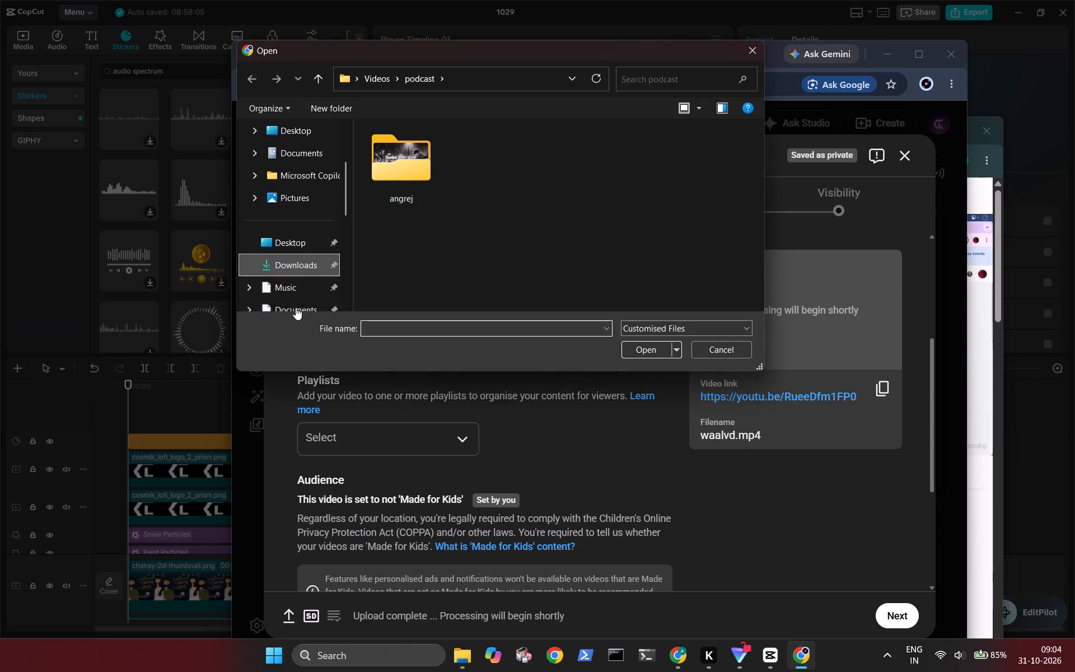
pyautogui.click(446, 174)
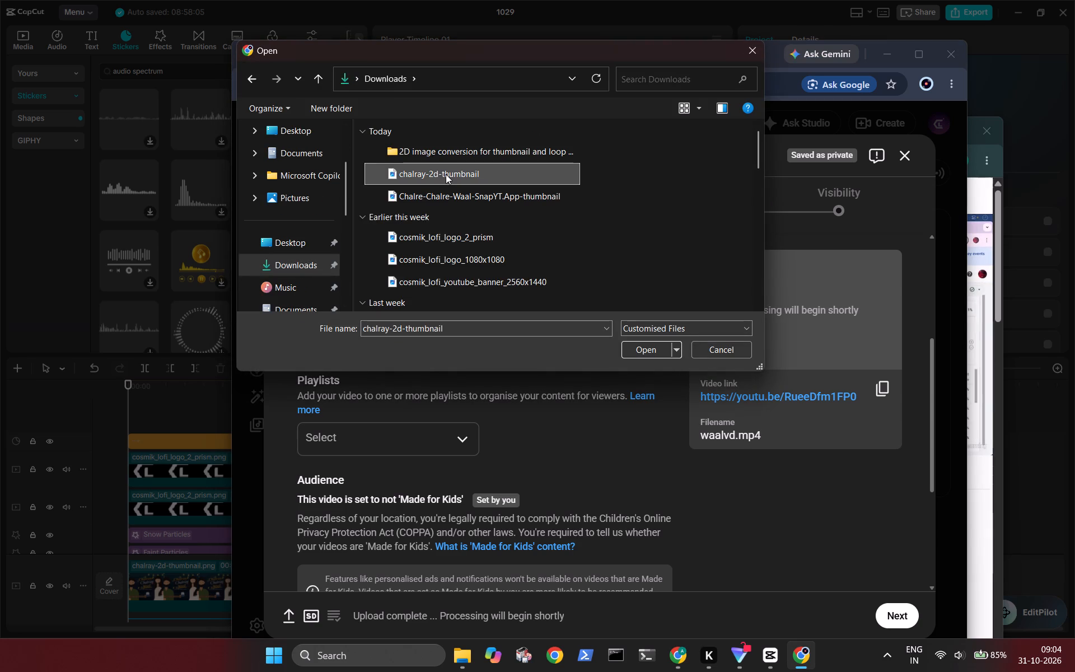
pyautogui.press('Return')
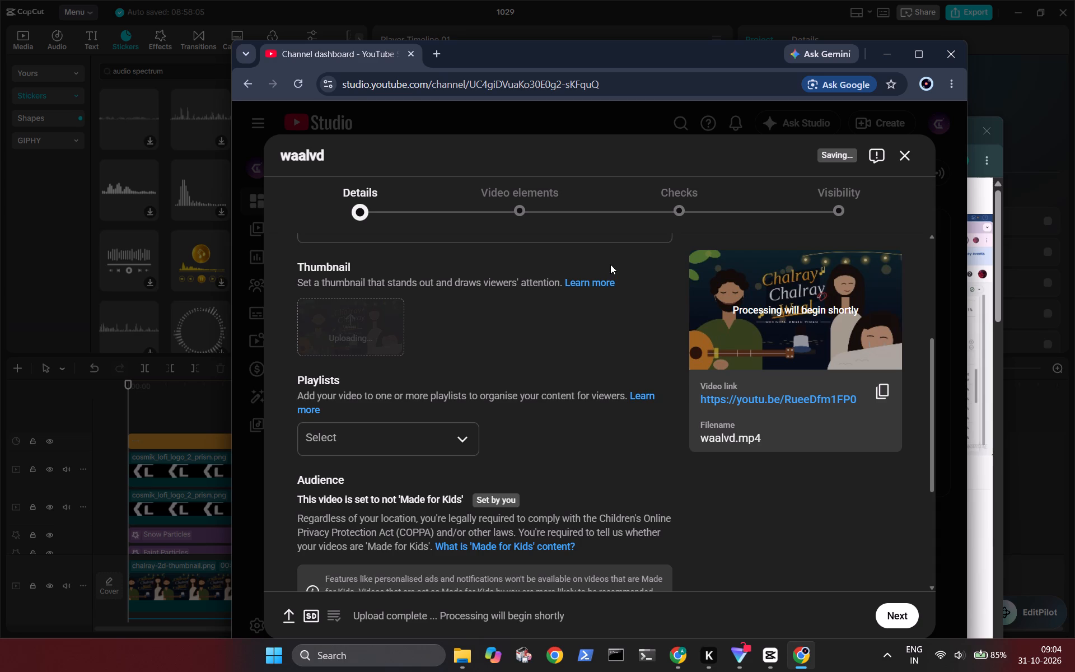
pyautogui.scroll(2, 610, 264)
pyautogui.scroll(-1, 610, 264)
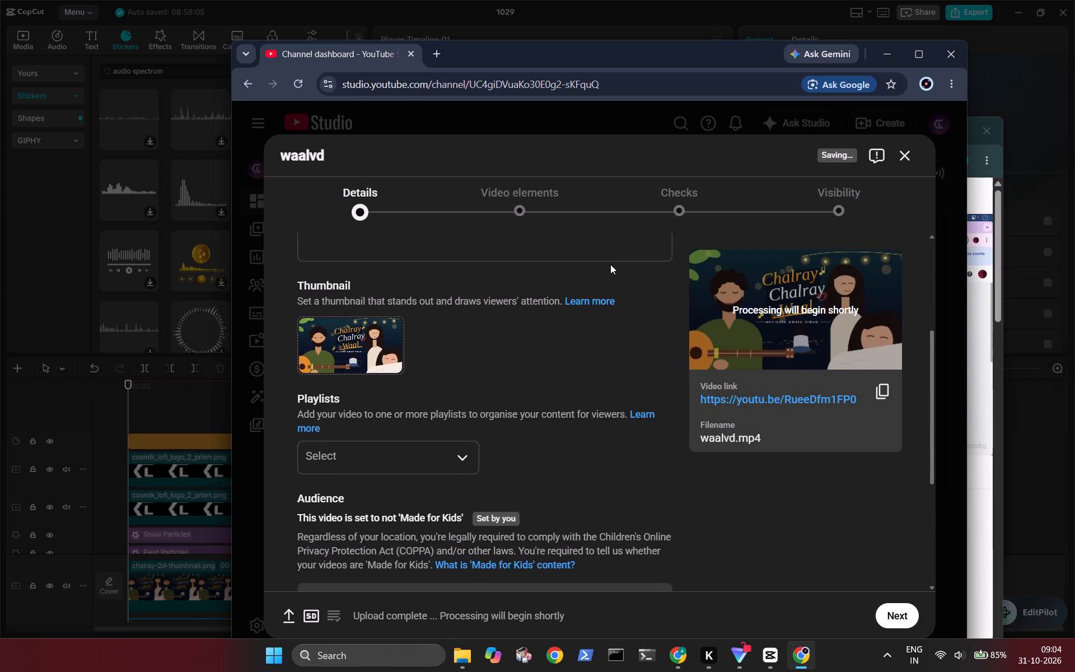
# Advance the waalvd upload from Details past Video elements to the Checks stage without adding any elements.
pyautogui.scroll(1, 610, 264)
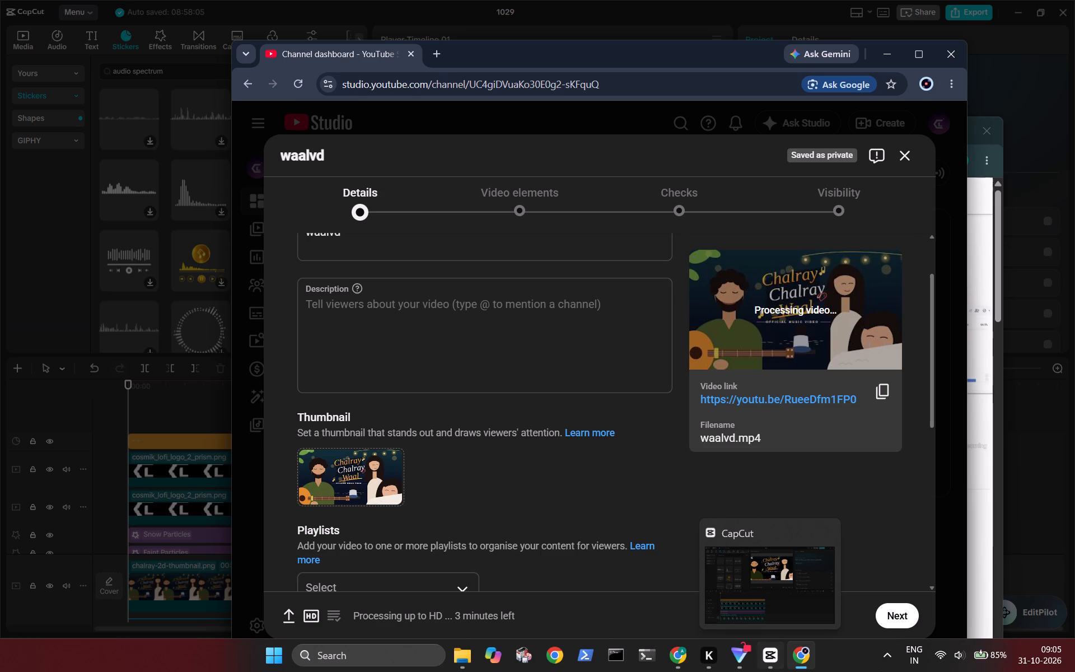
pyautogui.click(899, 614)
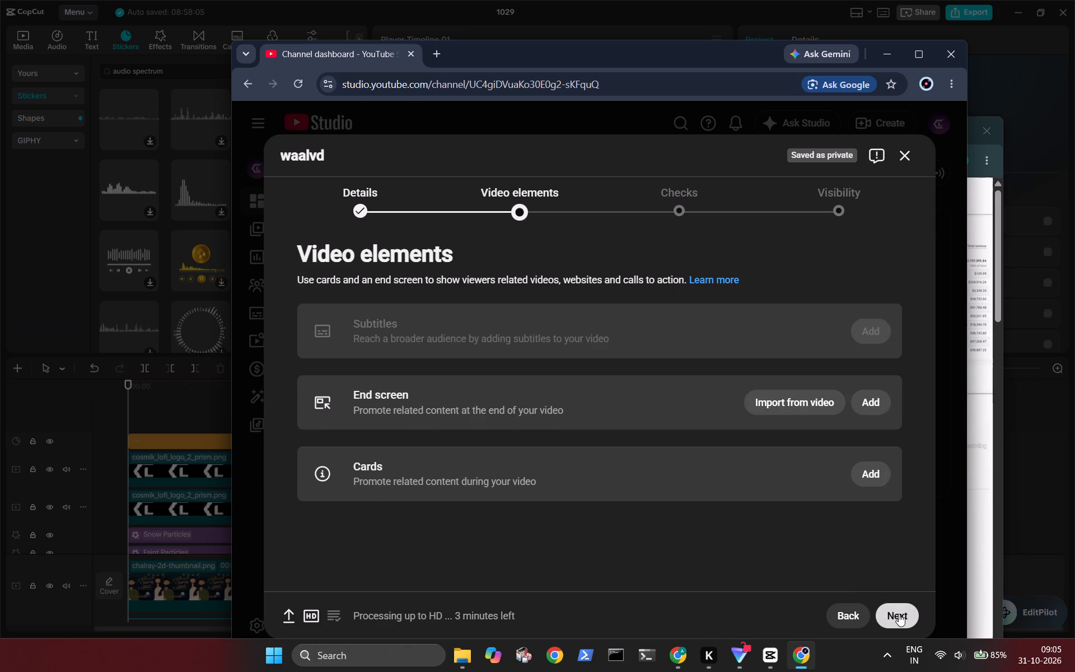
pyautogui.click(899, 614)
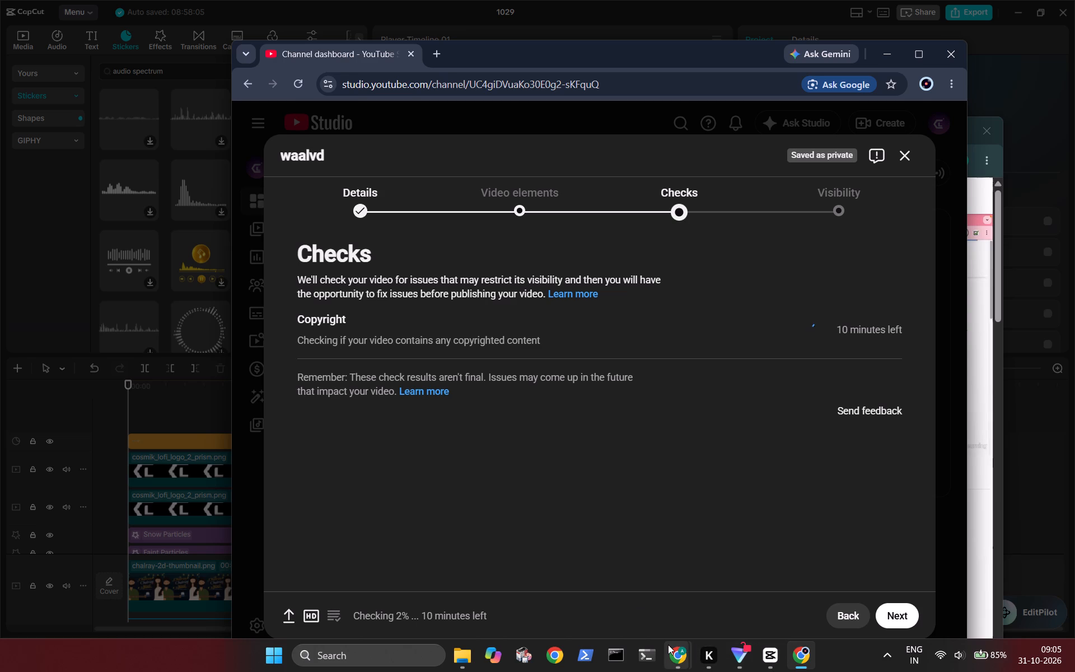
# Switch to the Chrome window with the CapCut audio spectrum tutorial, close that tab, and close the window showing Global Speed.
pyautogui.click(643, 594)
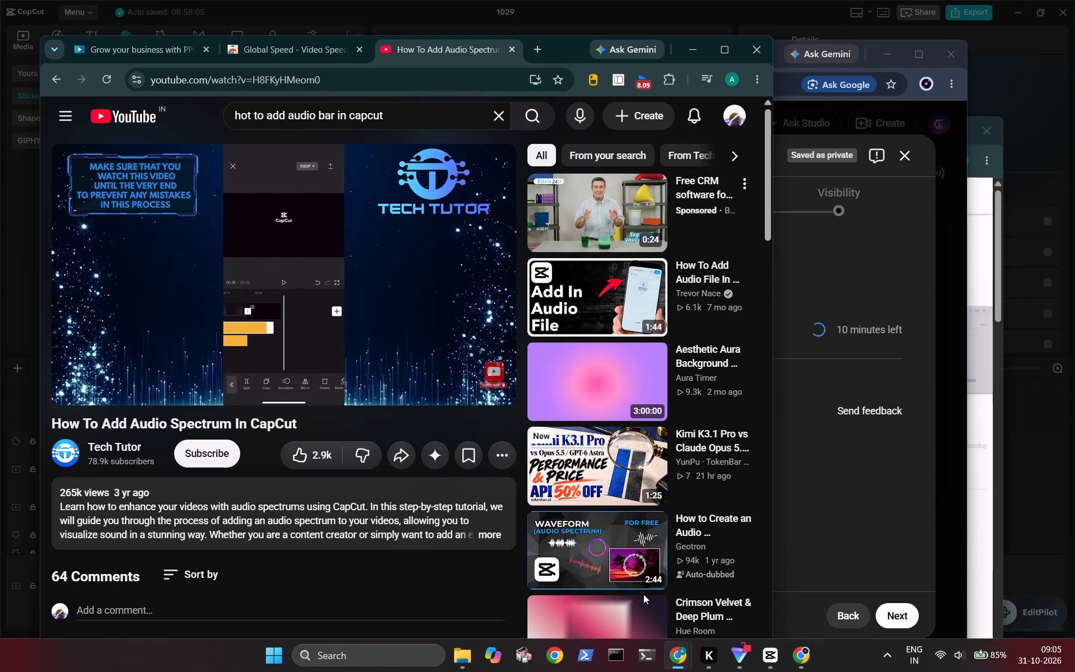
pyautogui.click(509, 48)
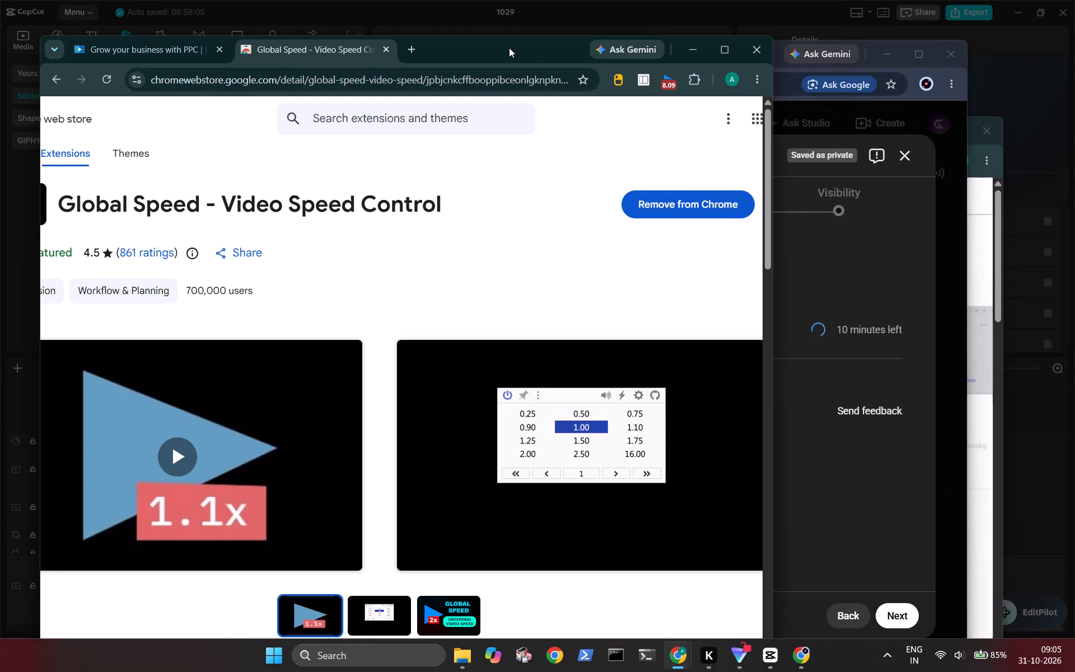
pyautogui.click(752, 47)
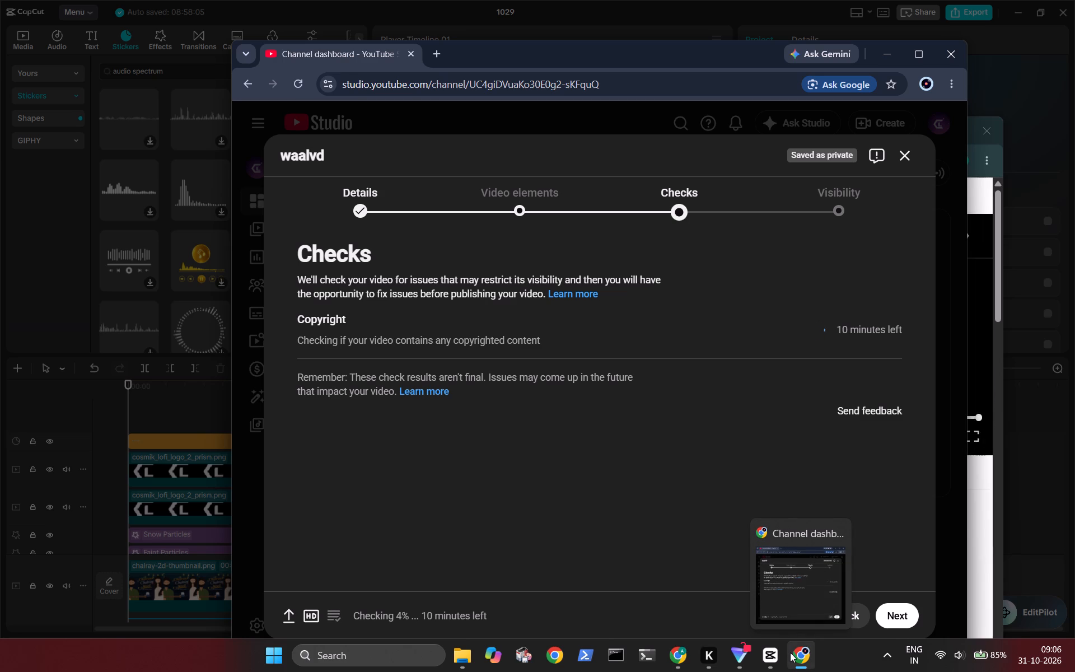
# In the LinkedIn Learning course window, raise the Global Speed playback rate to 12.09 for the AIDA model videos.
pyautogui.click(674, 654)
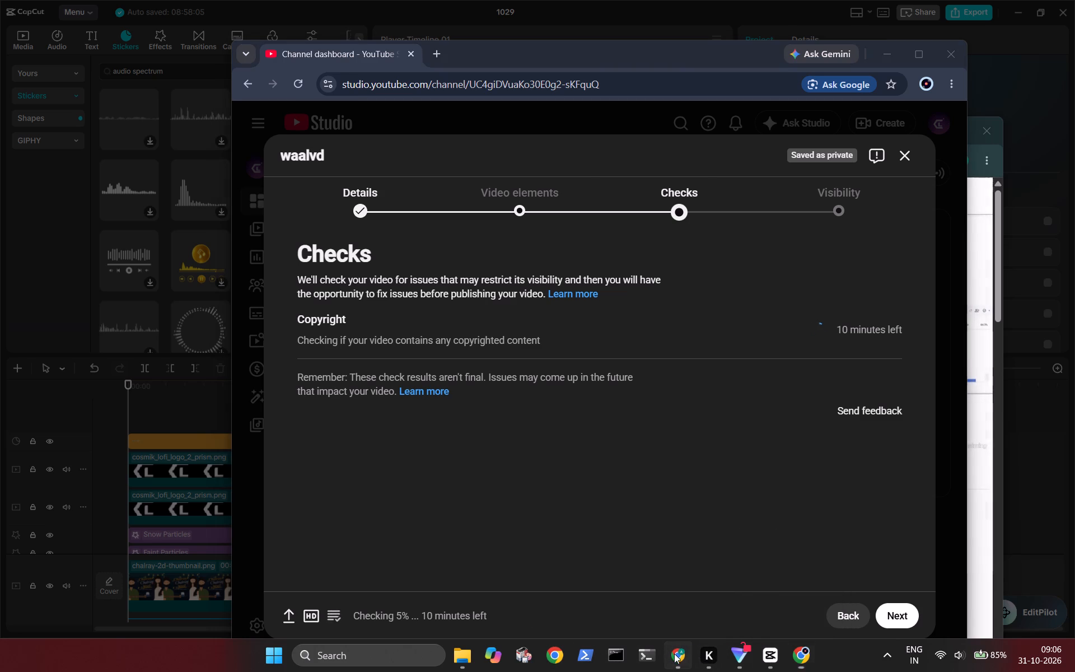
pyautogui.click(951, 127)
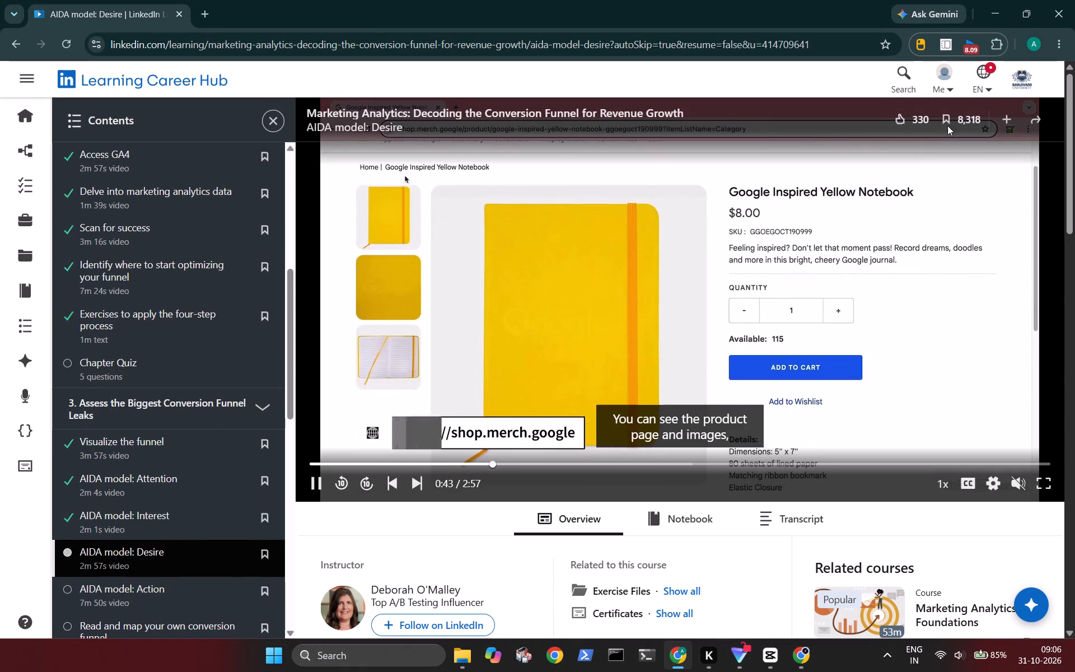
pyautogui.click(965, 41)
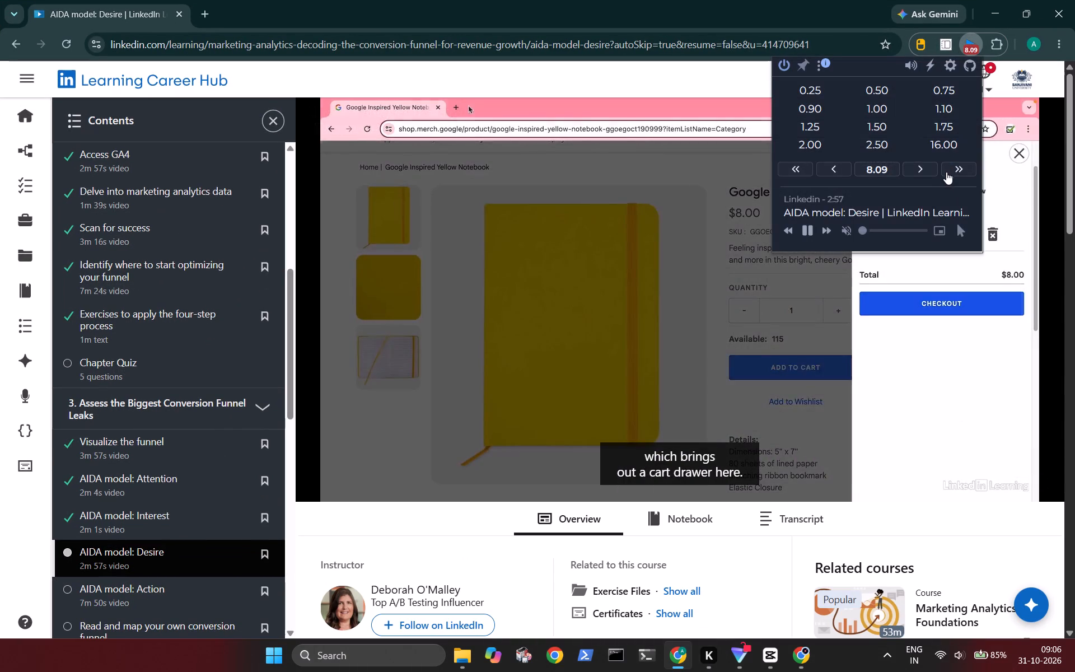
pyautogui.tripleClick(956, 165)
pyautogui.tripleClick(956, 165)
pyautogui.tripleClick(956, 165)
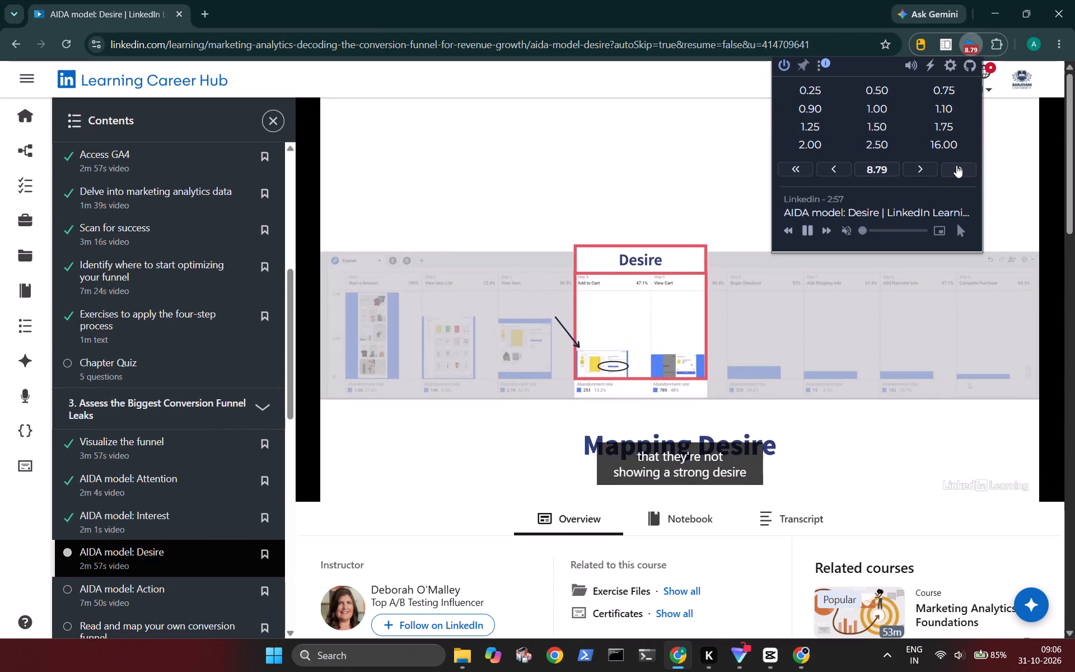
pyautogui.tripleClick(956, 165)
pyautogui.tripleClick(956, 165)
pyautogui.tripleClick(956, 165)
pyautogui.tripleClick(956, 165)
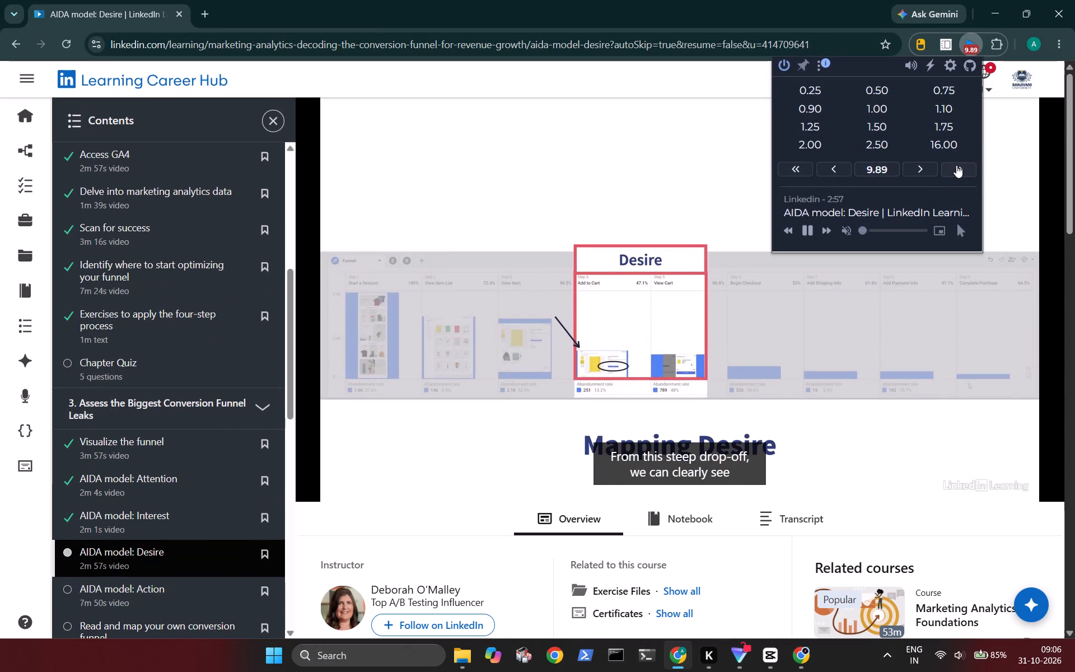
pyautogui.tripleClick(956, 165)
pyautogui.doubleClick(956, 165)
pyautogui.tripleClick(956, 165)
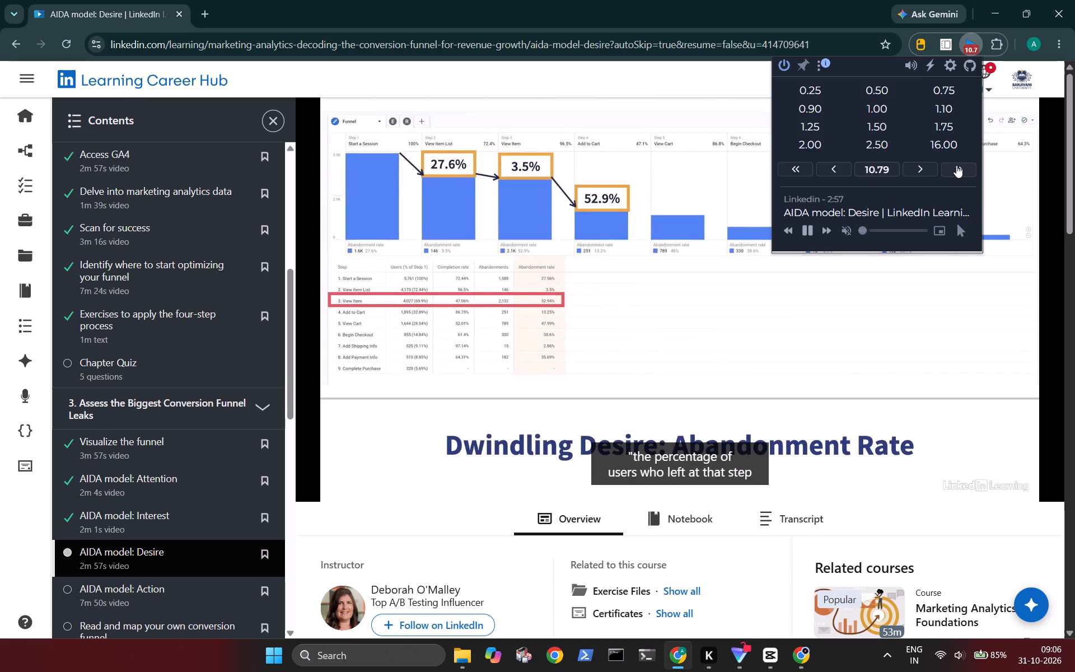
pyautogui.tripleClick(956, 165)
pyautogui.tripleClick(956, 165)
pyautogui.tripleClick(956, 165)
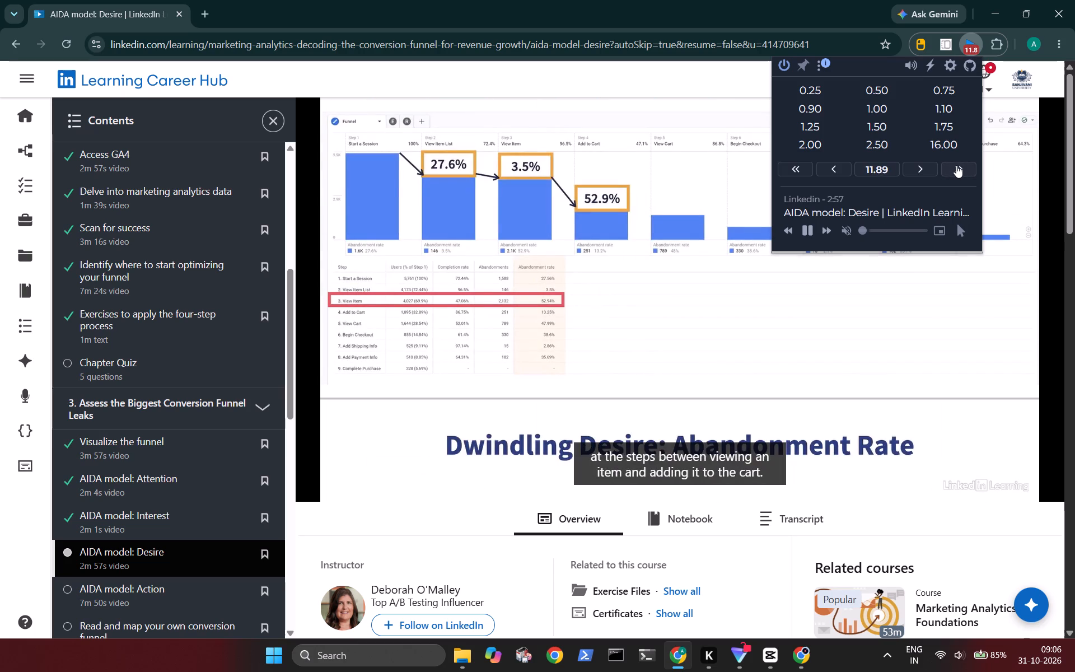
pyautogui.doubleClick(956, 165)
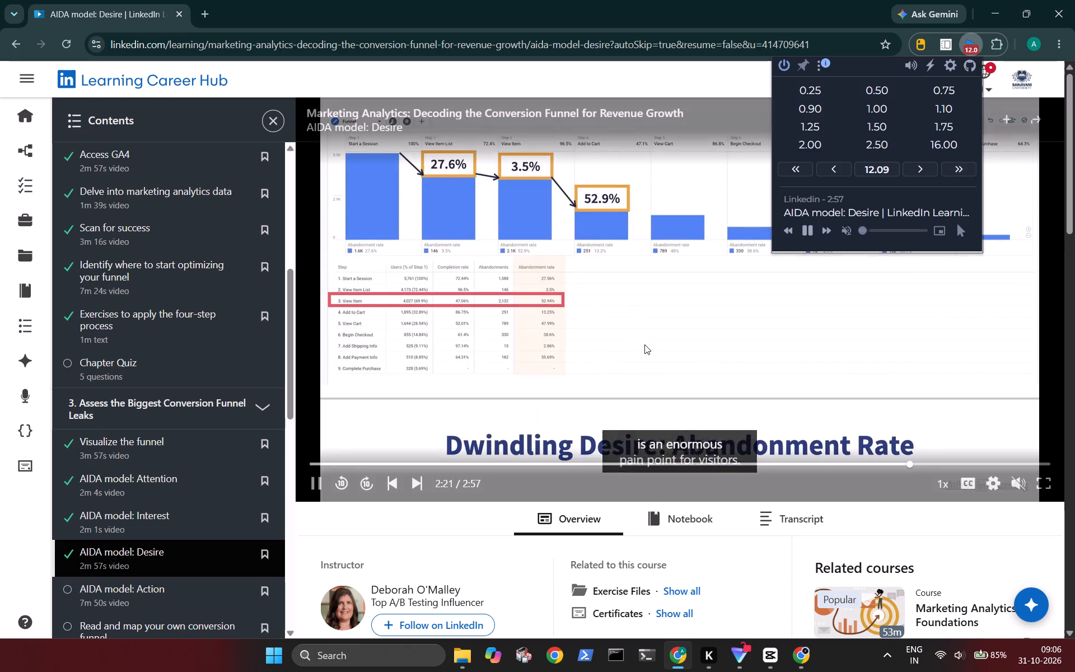
# Look through the remaining lessons in the course contents, from chapter 3 down to the Conclusion.
pyautogui.scroll(-1, 644, 344)
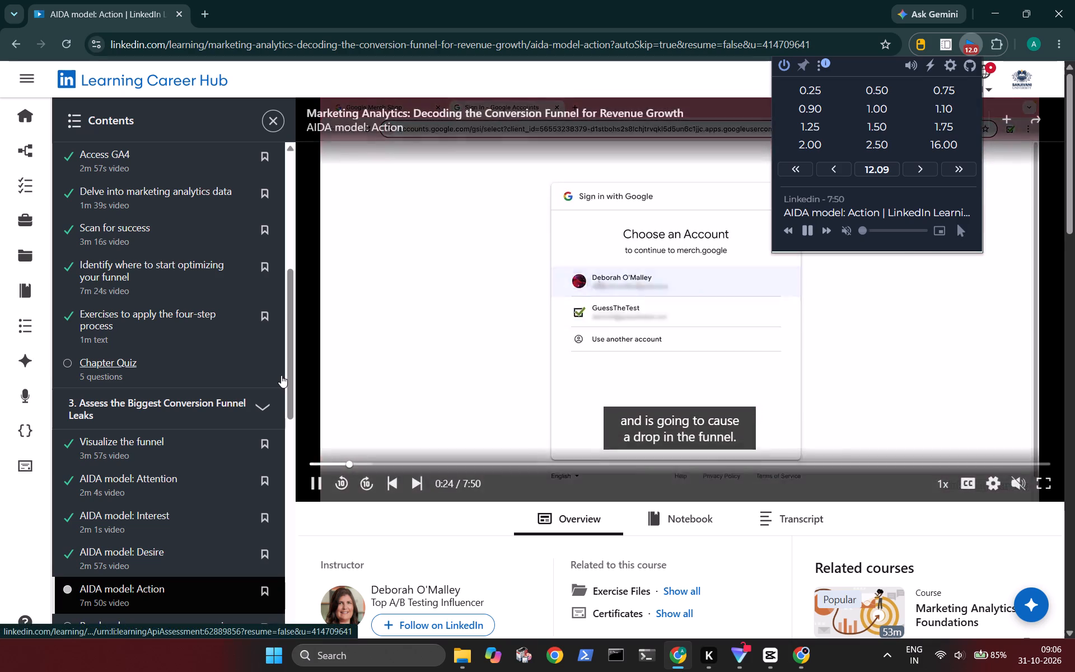
pyautogui.scroll(-4, 206, 374)
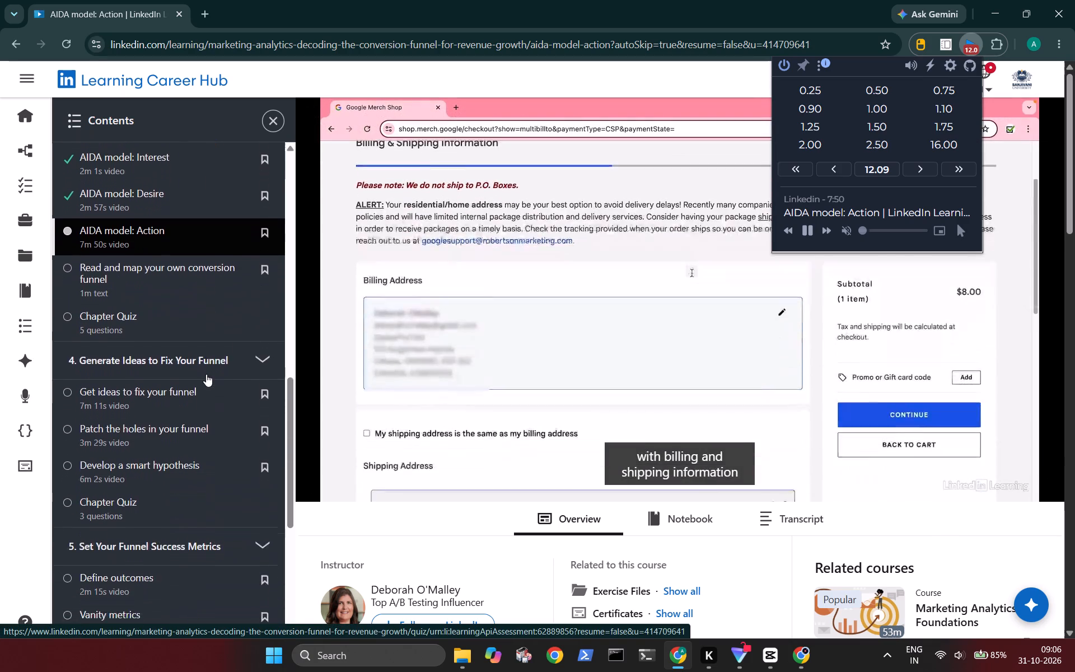
pyautogui.scroll(-3, 206, 374)
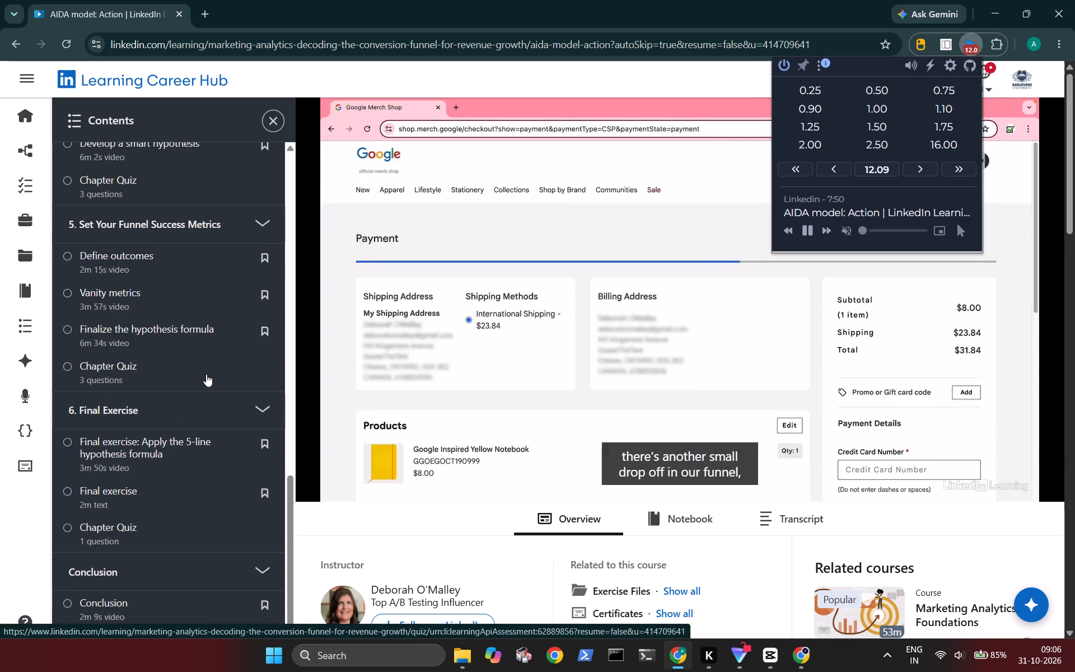
pyautogui.scroll(3, 206, 374)
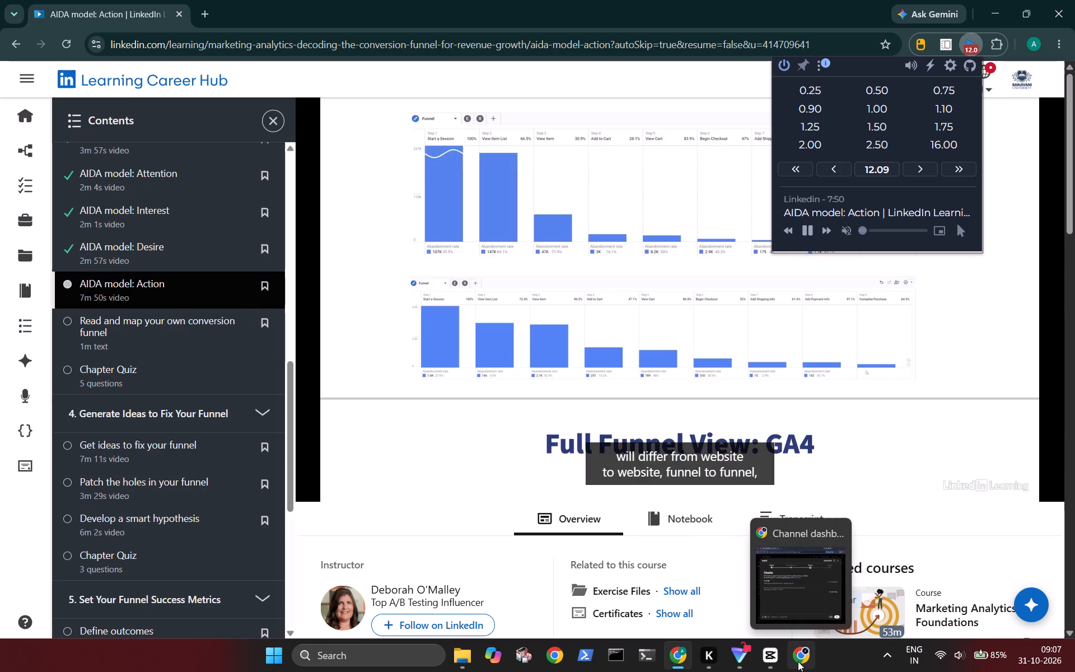
pyautogui.click(798, 661)
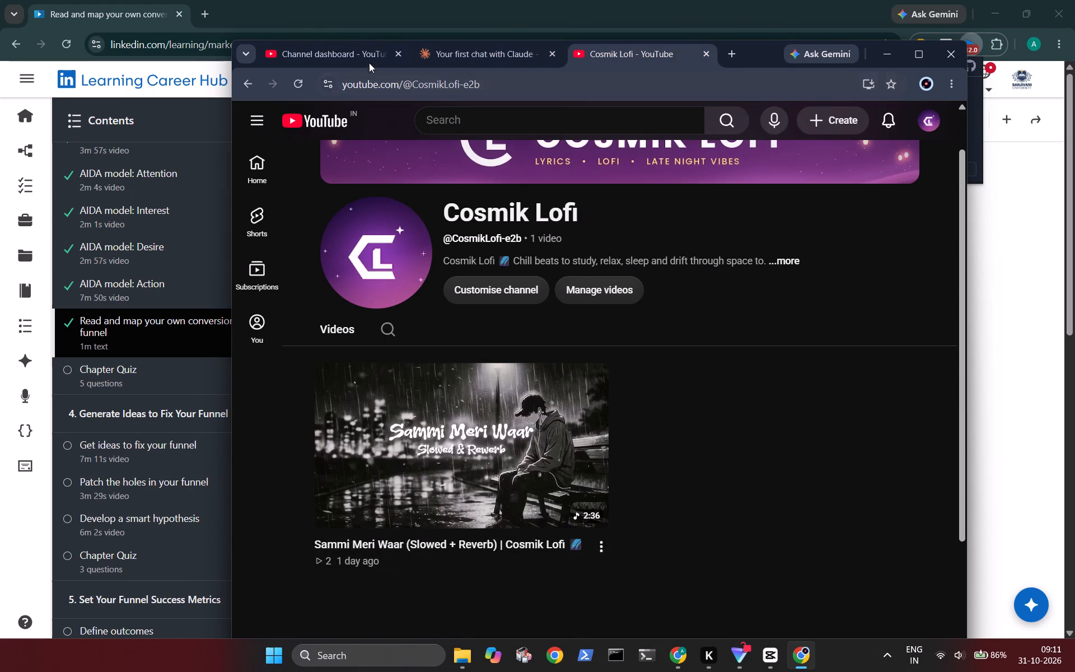
# Advance the upload in YouTube Studio through Video elements and Checks to Visibility, and select Public.
pyautogui.click(357, 55)
pyautogui.click(890, 610)
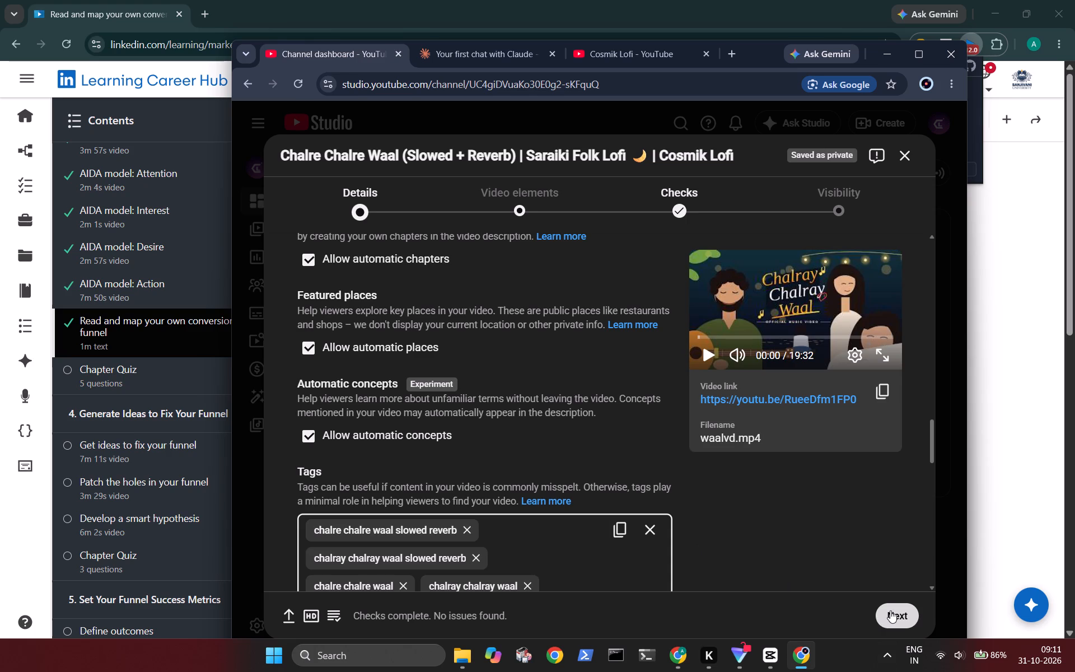
pyautogui.click(890, 610)
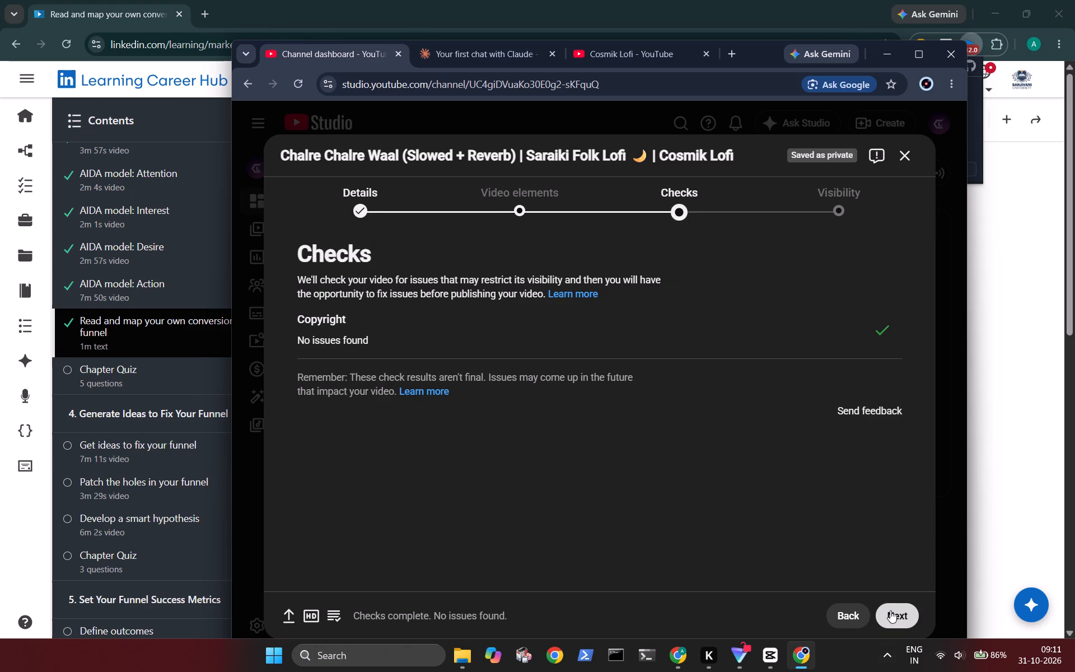
pyautogui.click(890, 610)
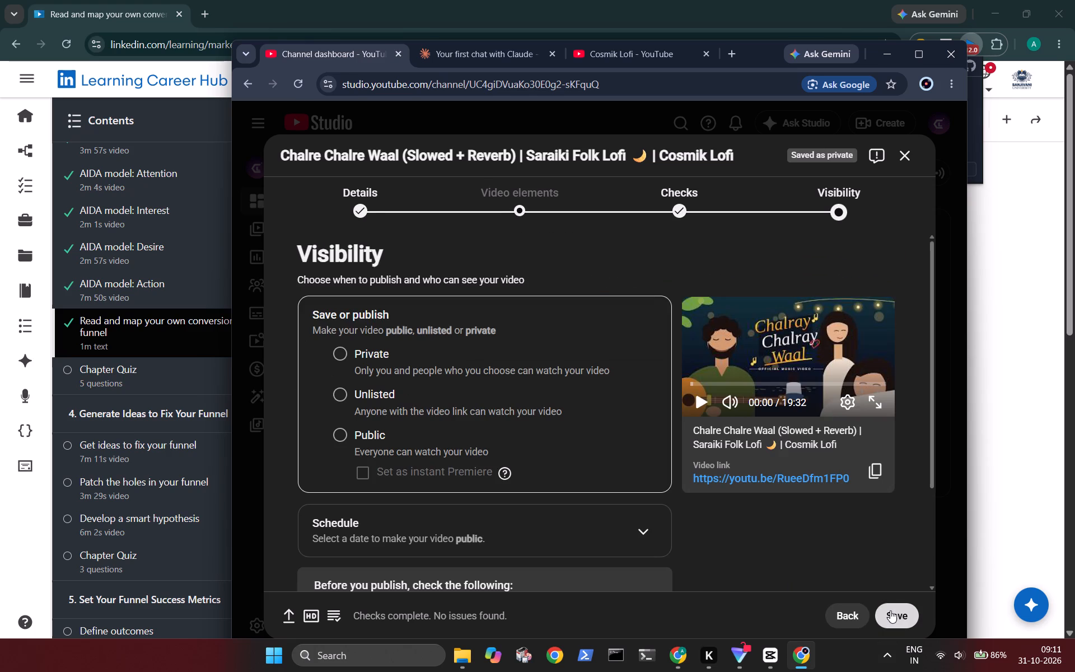
pyautogui.click(339, 440)
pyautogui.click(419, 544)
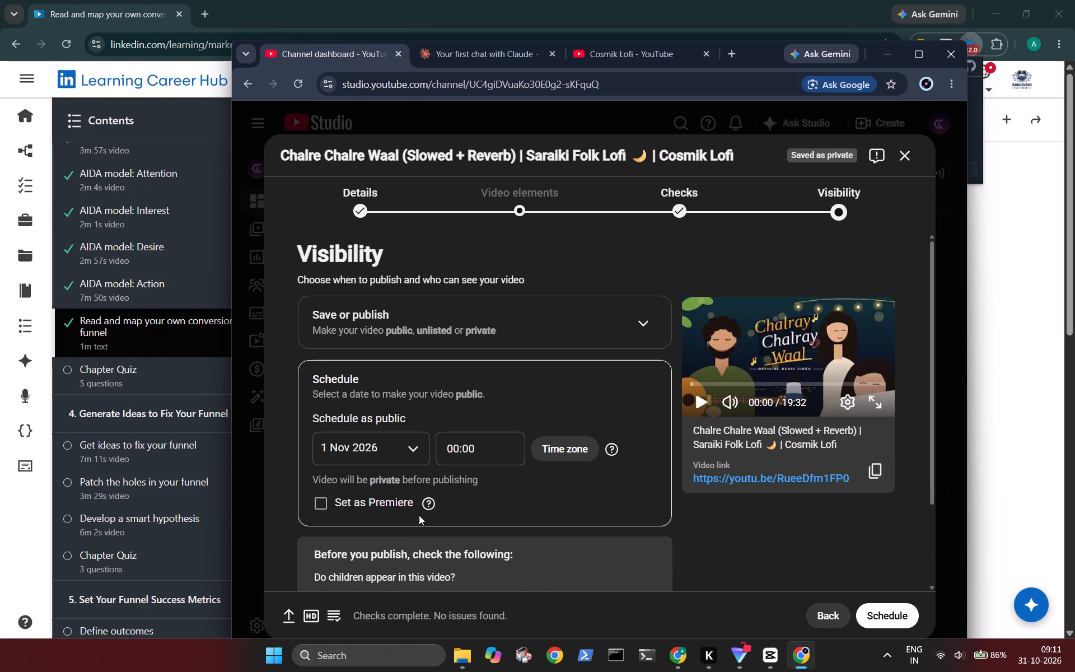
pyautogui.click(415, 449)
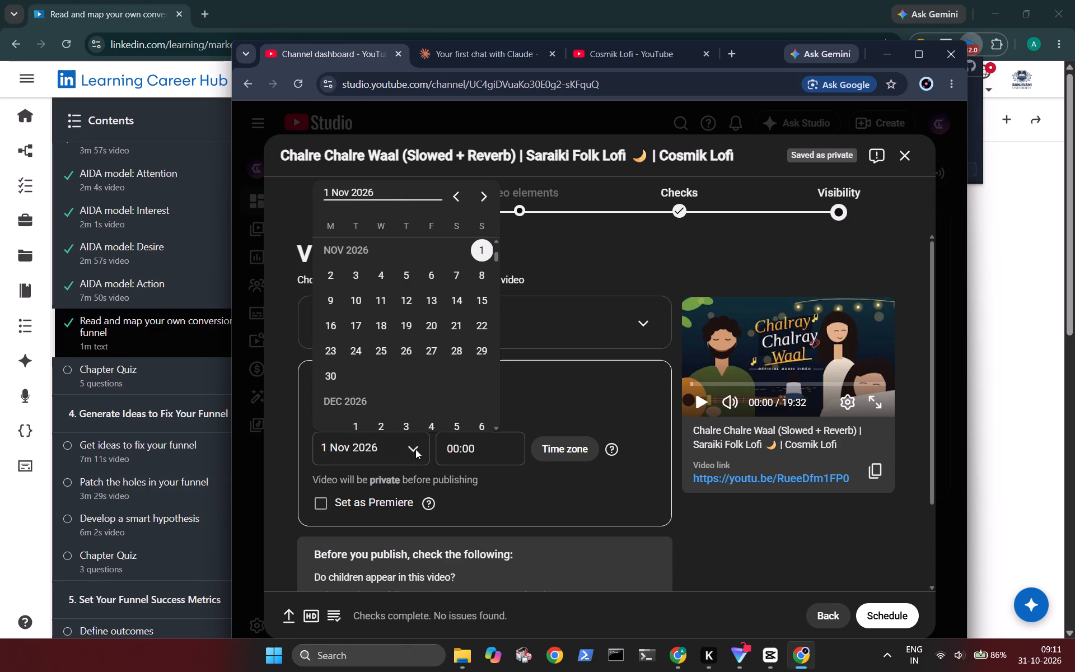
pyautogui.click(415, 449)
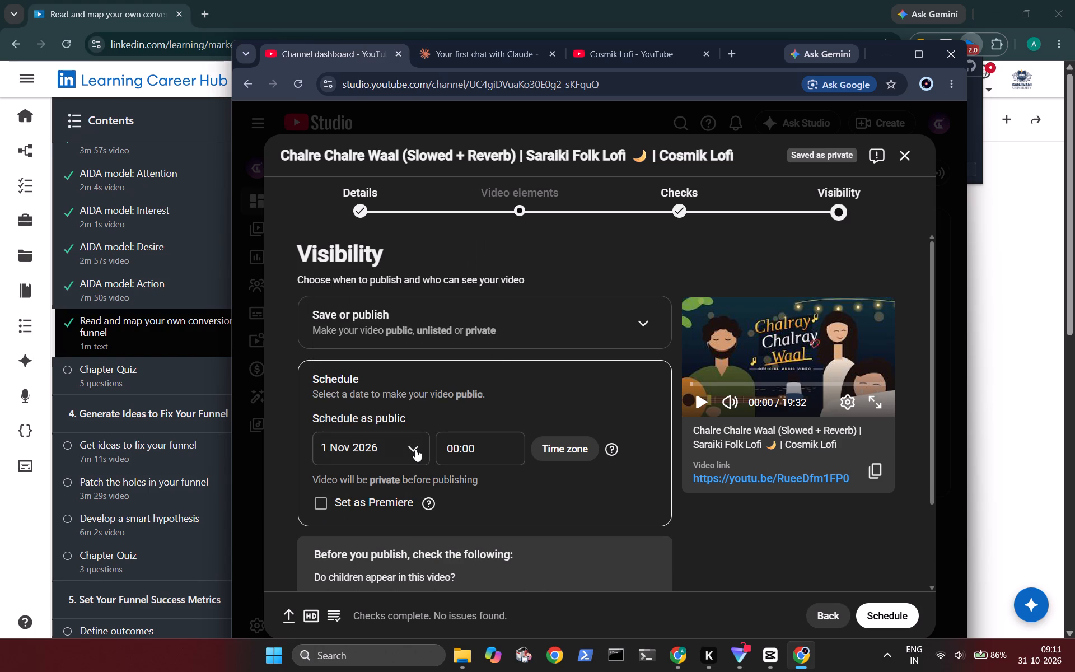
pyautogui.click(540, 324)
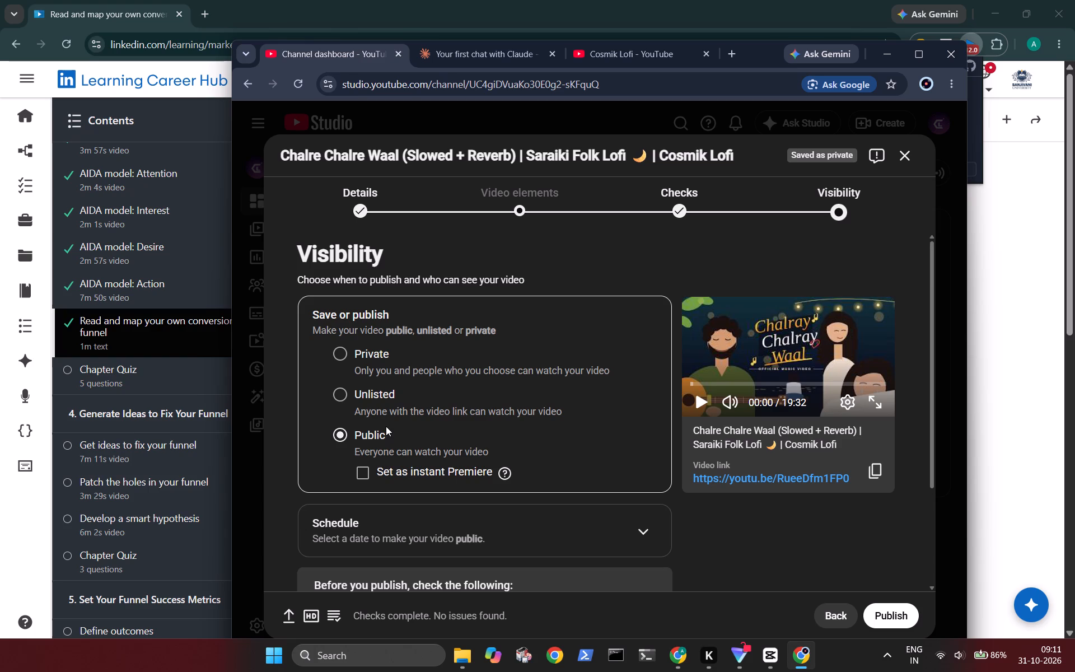
# Switch the Chalre Chalre Waal video to a scheduled public release dated 31 Oct 2026.
pyautogui.click(380, 535)
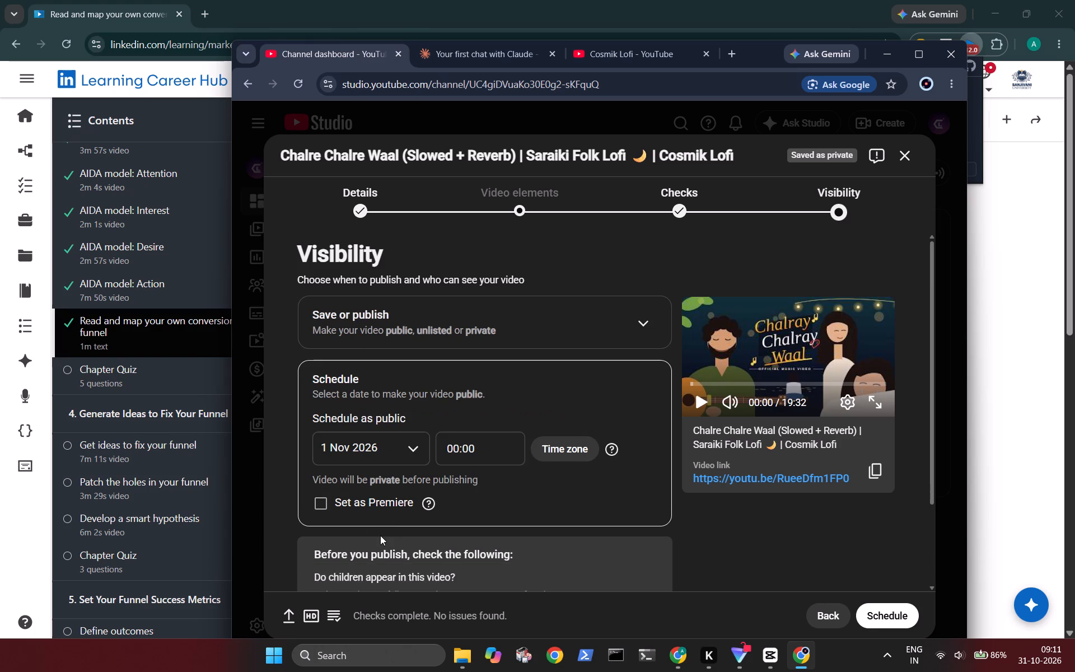
pyautogui.click(401, 435)
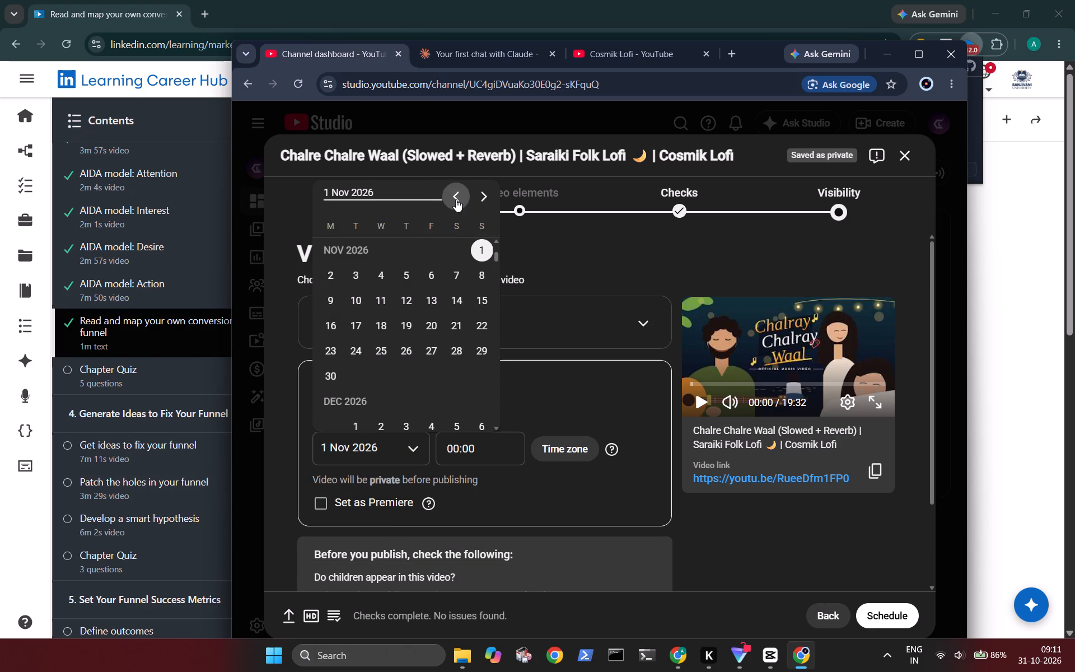
pyautogui.click(456, 199)
pyautogui.click(448, 357)
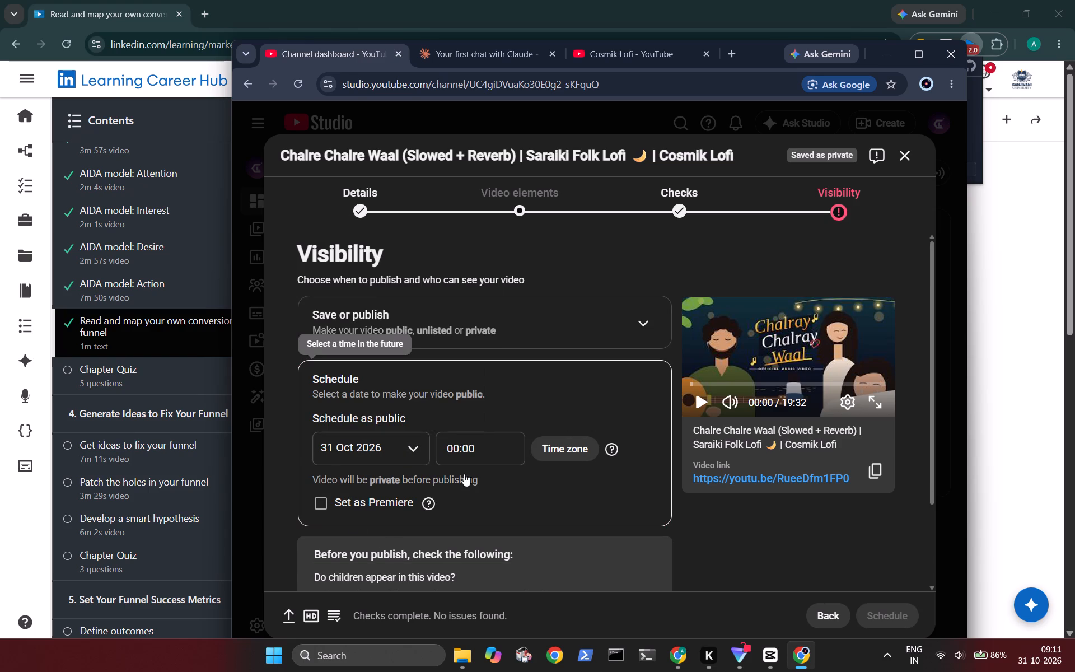
# Set the release time to 09:15, schedule the Chalre Chalre Waal video and close the confirmation.
pyautogui.click(465, 455)
pyautogui.scroll(-1, 503, 274)
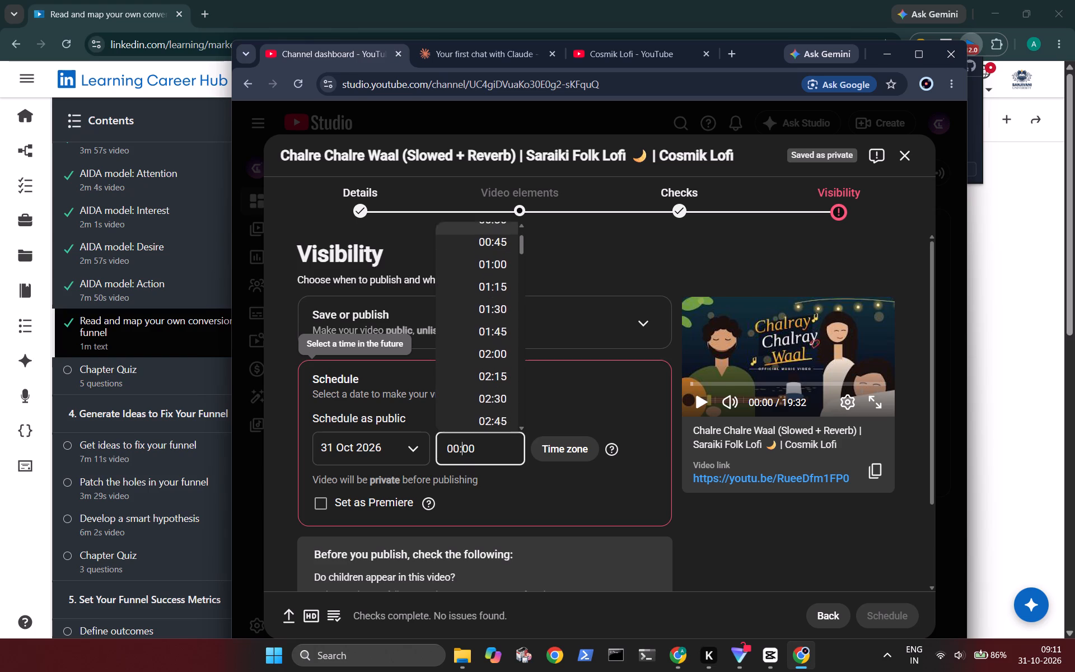
pyautogui.scroll(-4, 503, 274)
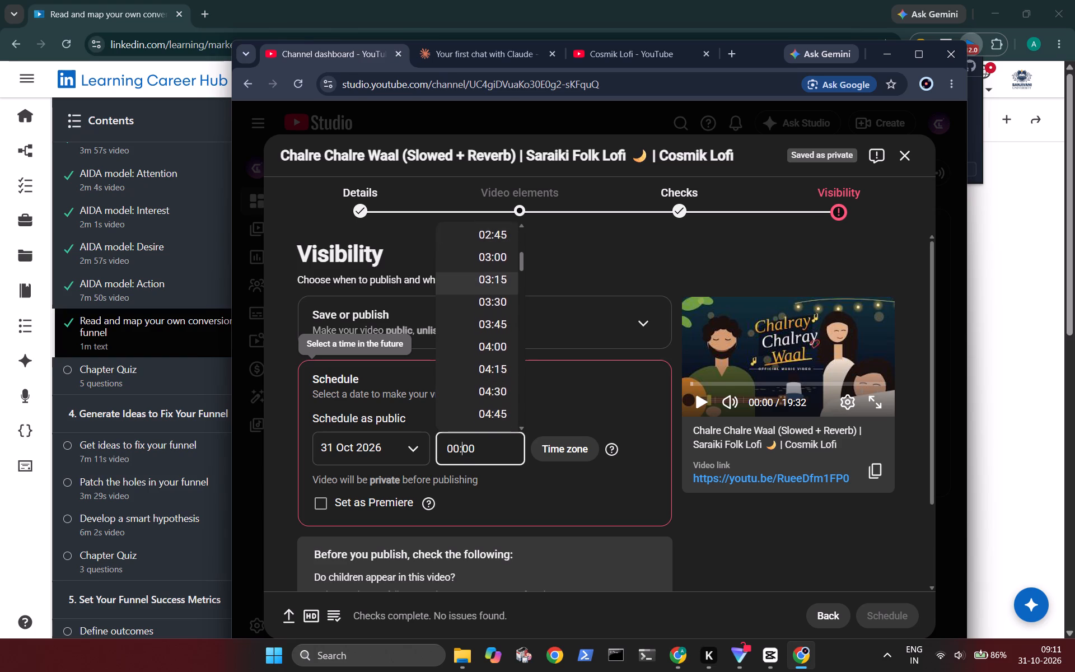
pyautogui.scroll(-4, 503, 274)
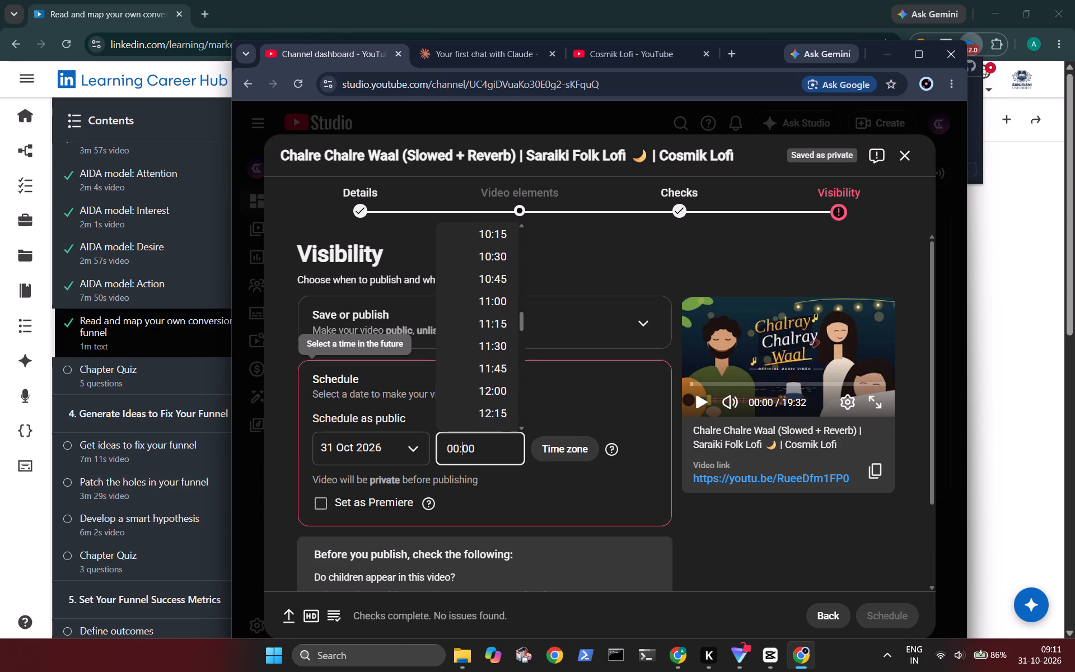
pyautogui.scroll(1, 503, 274)
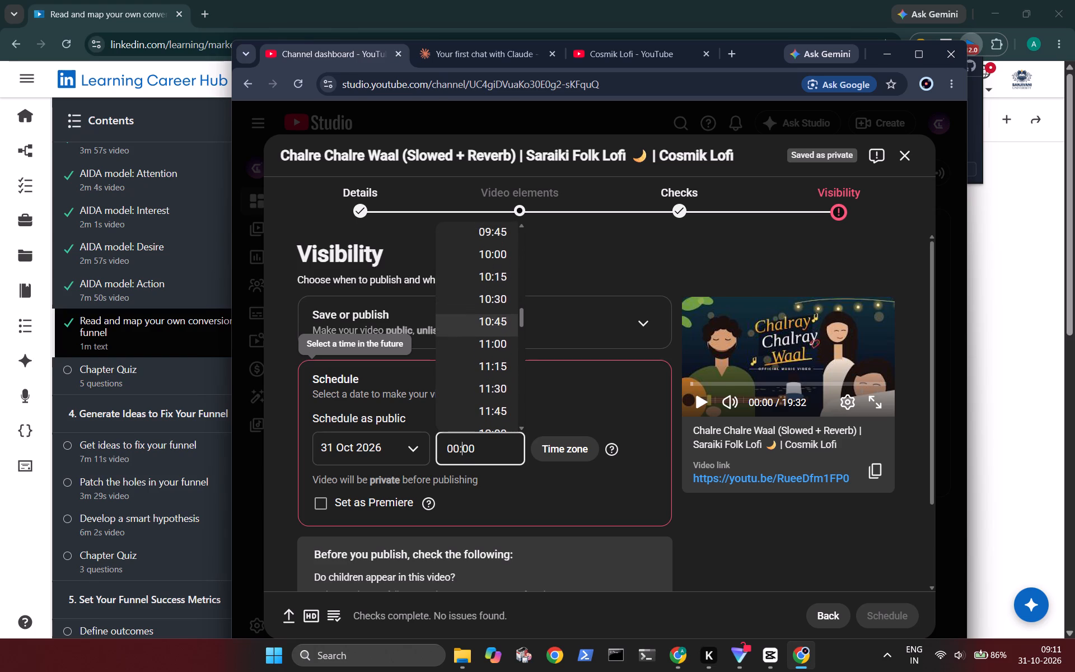
pyautogui.scroll(1, 503, 274)
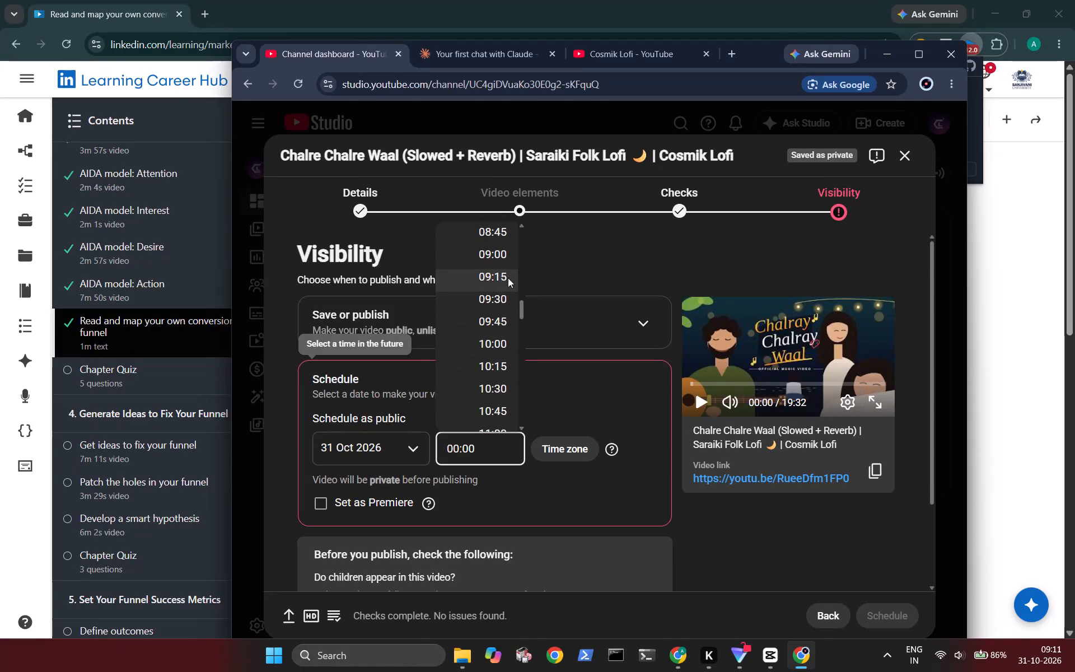
pyautogui.click(500, 278)
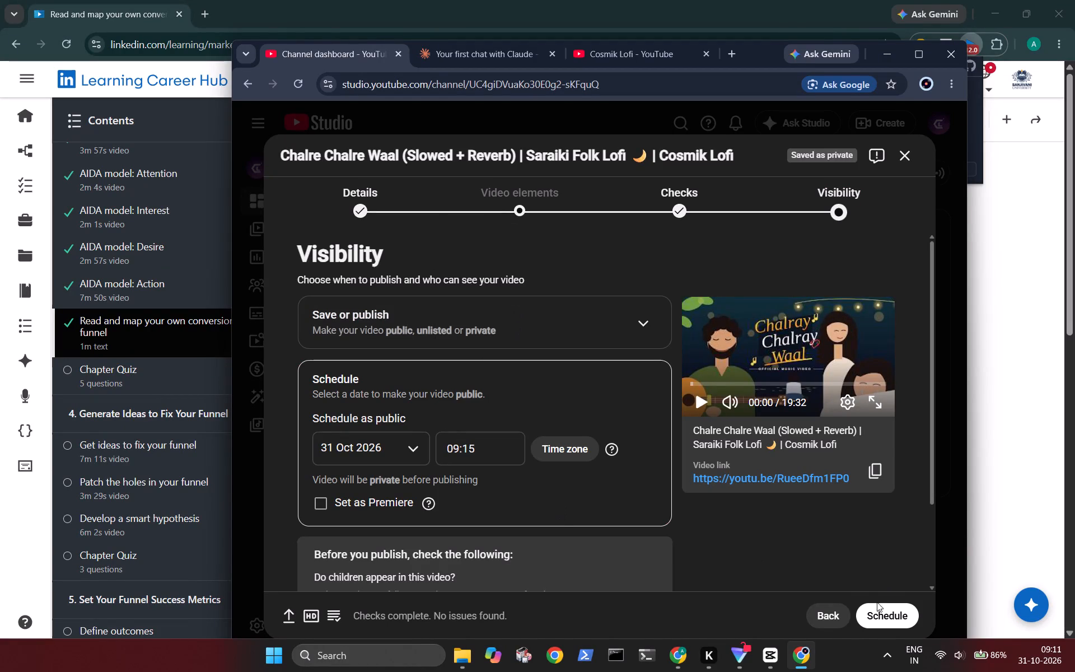
pyautogui.click(879, 616)
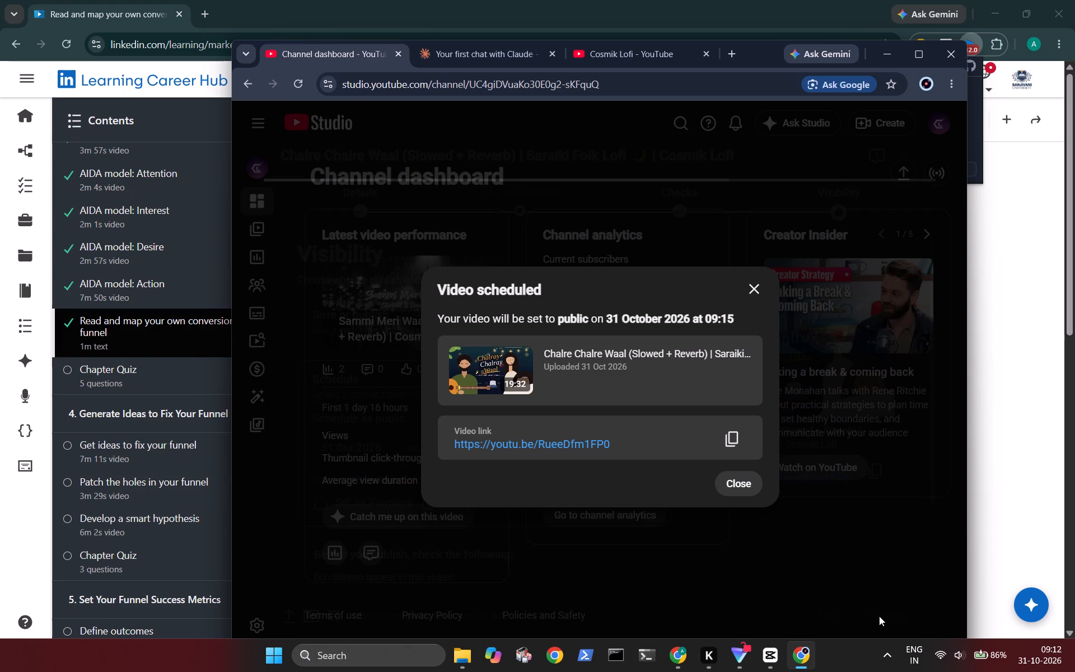
pyautogui.click(745, 480)
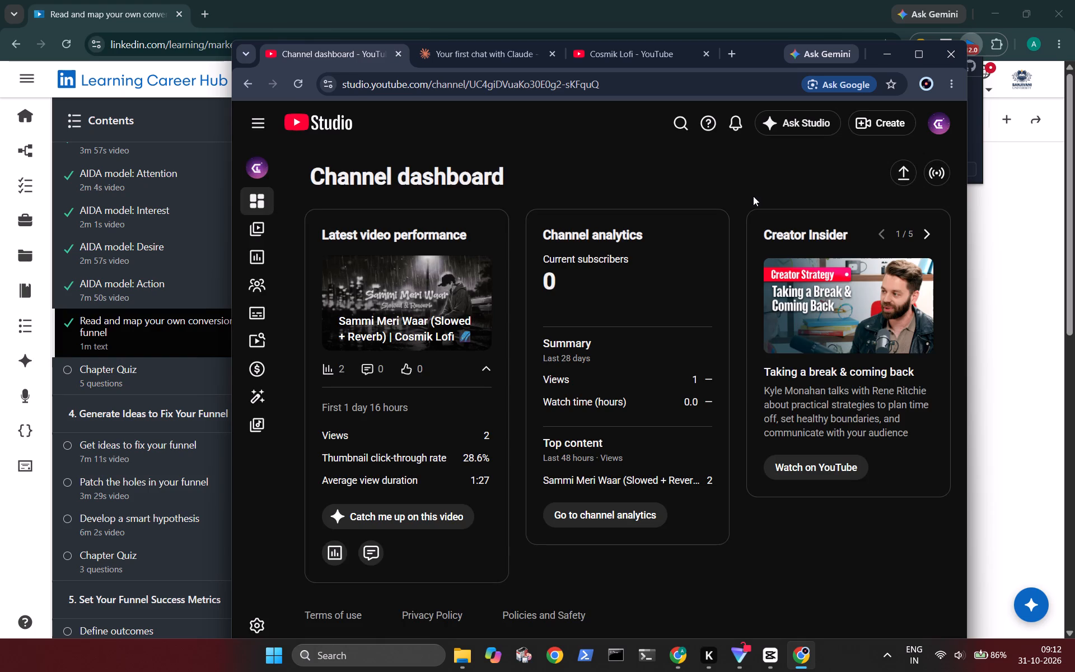
# Close the YouTube Studio window and start the "Get ideas to fix your funnel" lesson in LinkedIn Learning, skipping the chapter quiz.
pyautogui.click(955, 52)
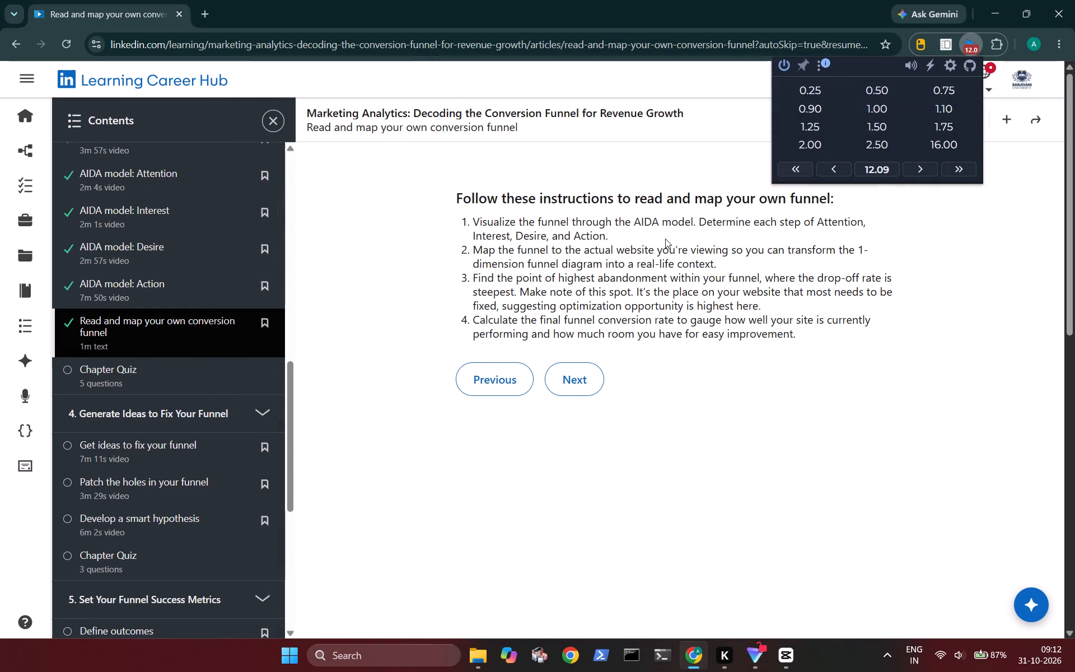
pyautogui.click(566, 376)
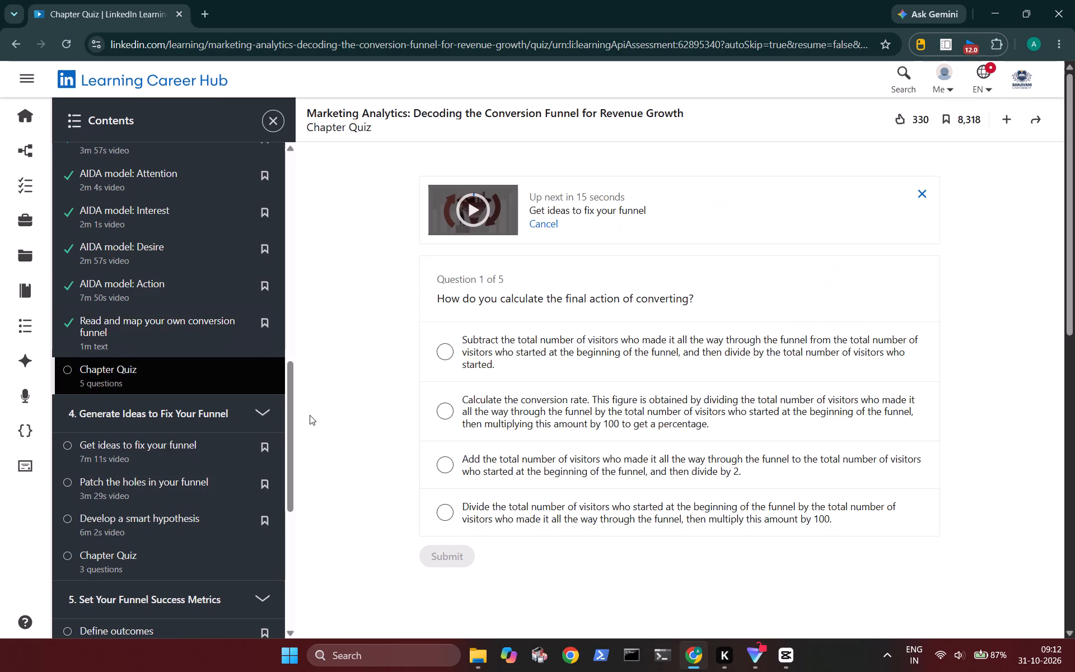
pyautogui.click(155, 446)
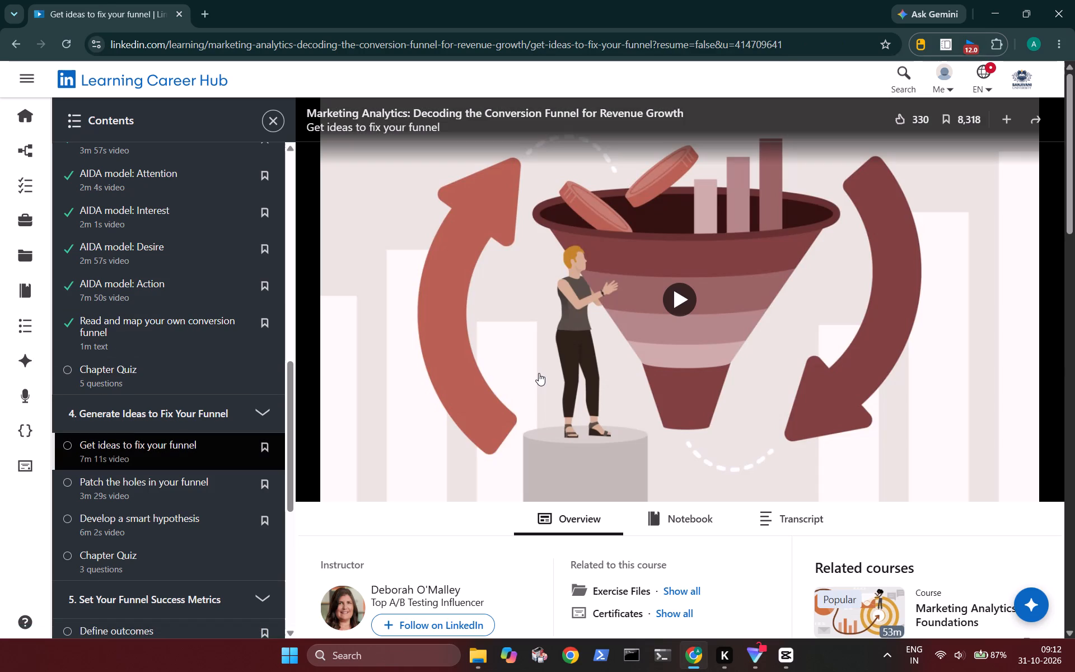
pyautogui.scroll(-2, 539, 373)
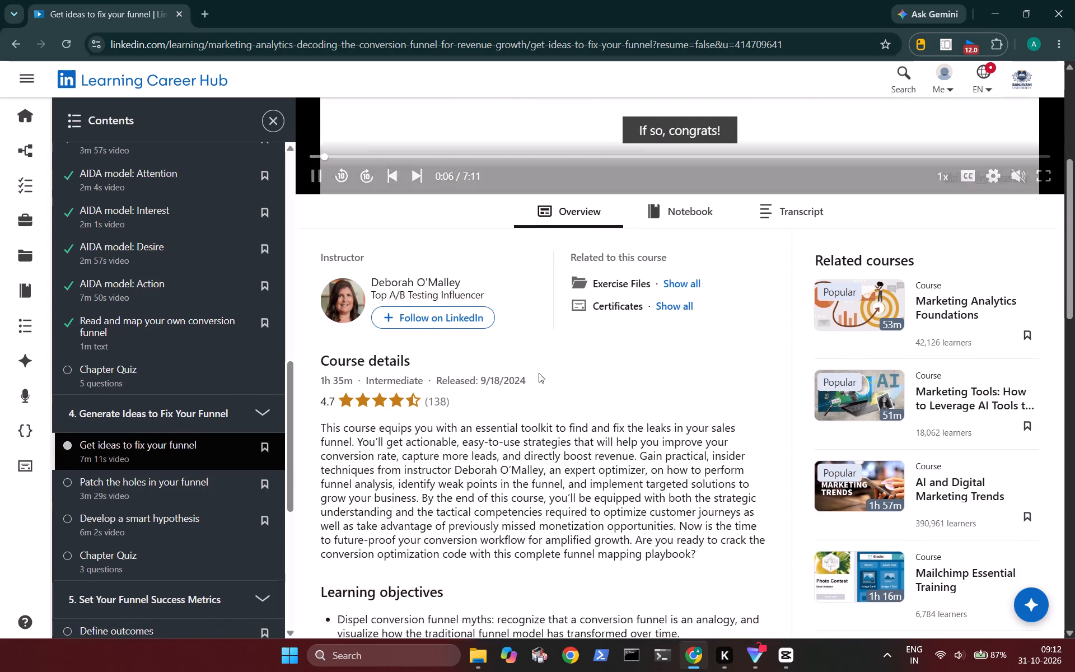